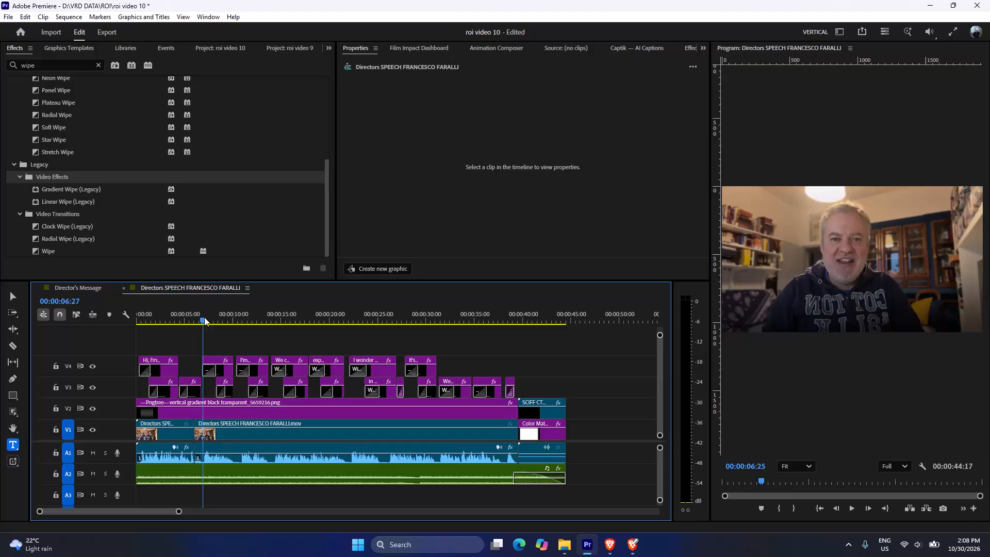
Save the roi video 10 and roi video 9 projects, check the Director's Message sequence, and close Premiere.
key("ctrl+s")
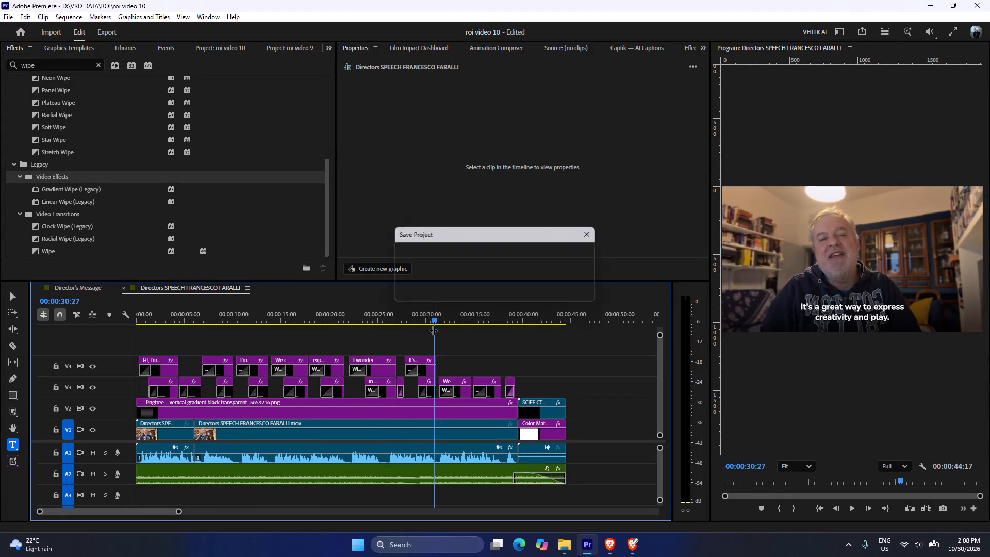
left_click(90, 287)
key("ctrl+s")
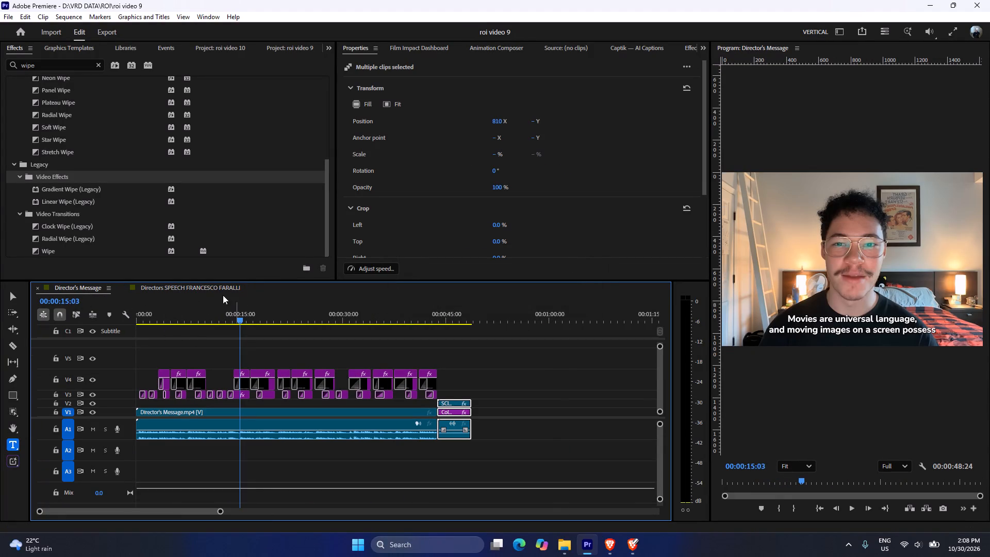
left_click_drag(225, 305, 437, 307)
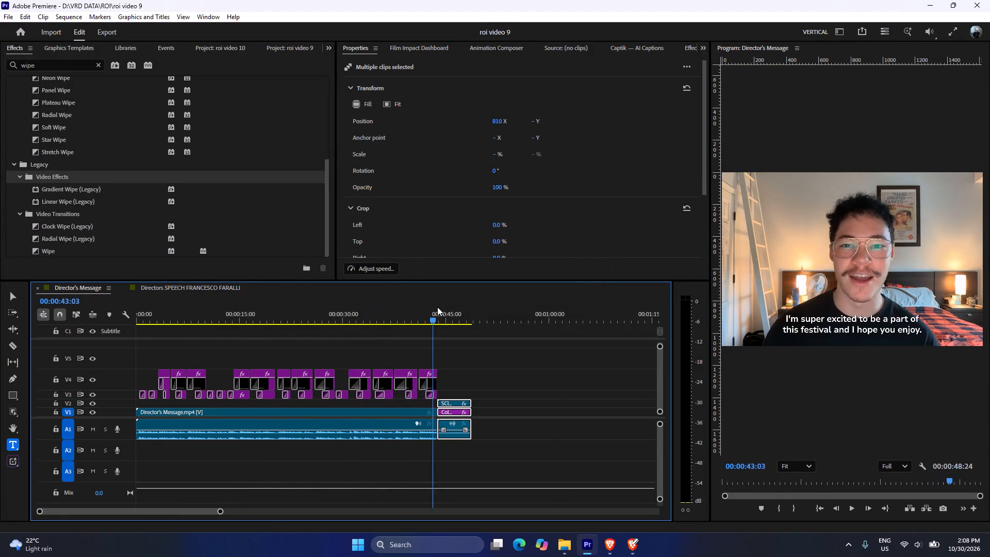
left_click_drag(437, 307, 117, 340)
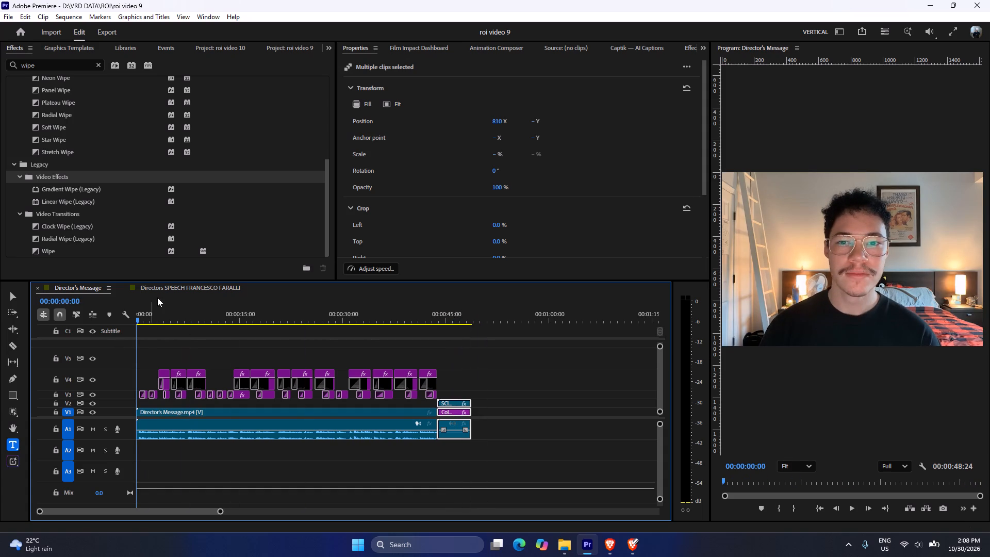
left_click(169, 288)
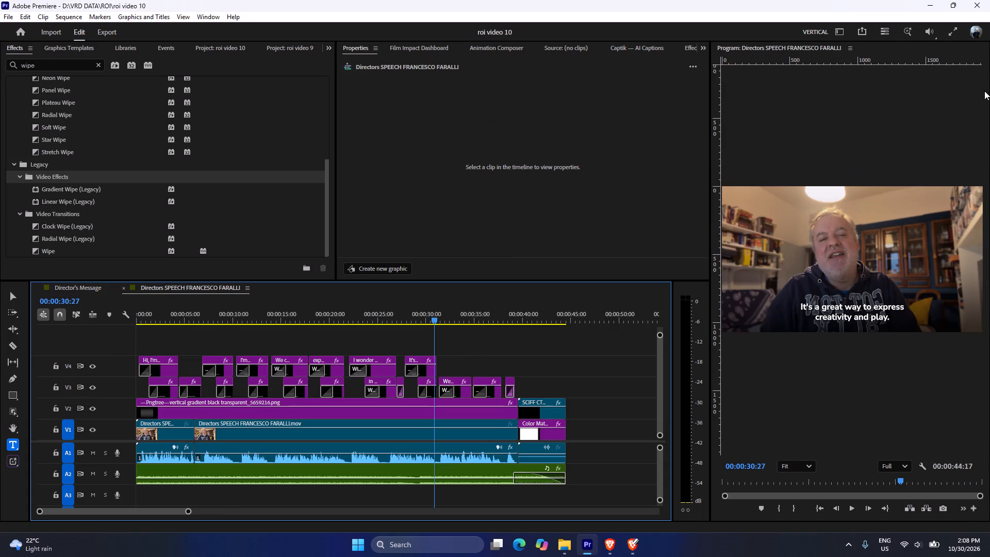
left_click(989, 0)
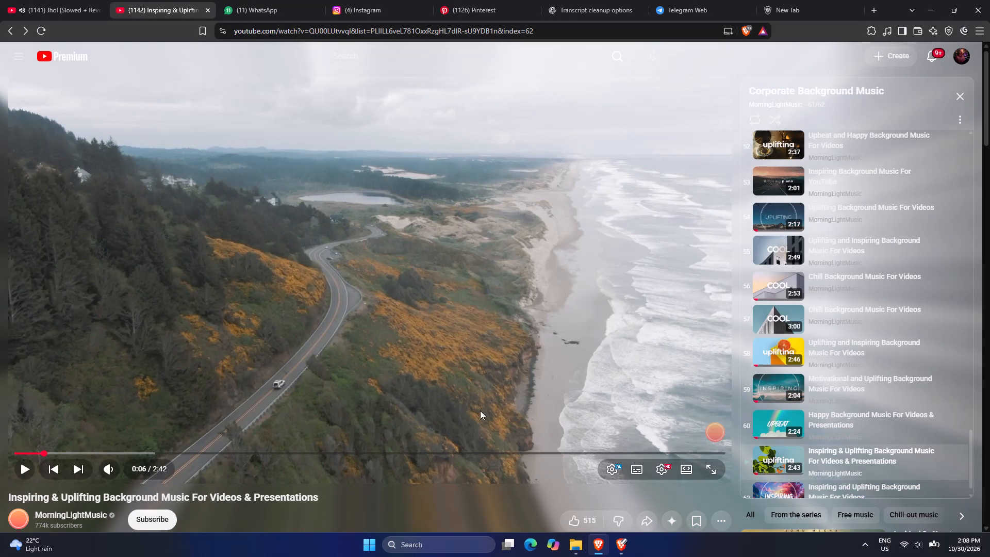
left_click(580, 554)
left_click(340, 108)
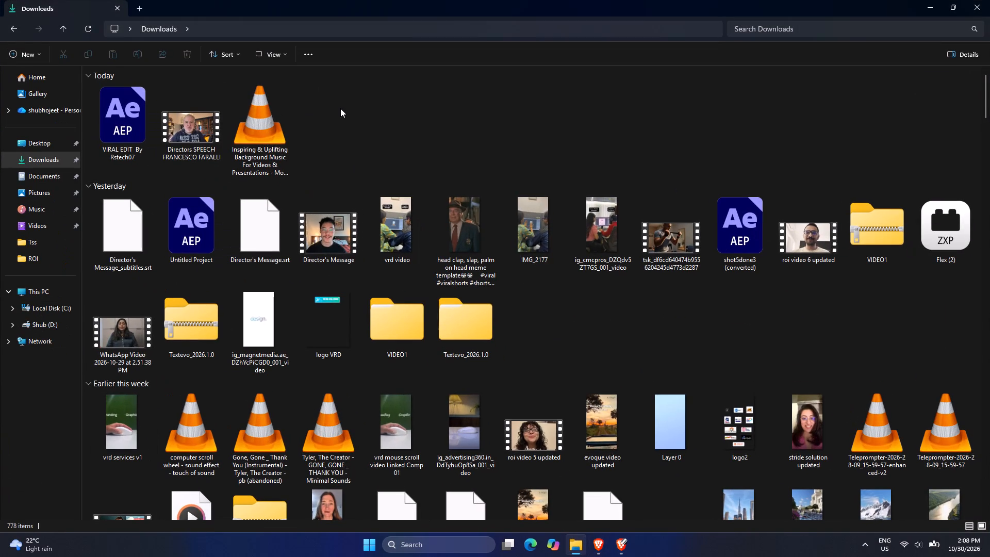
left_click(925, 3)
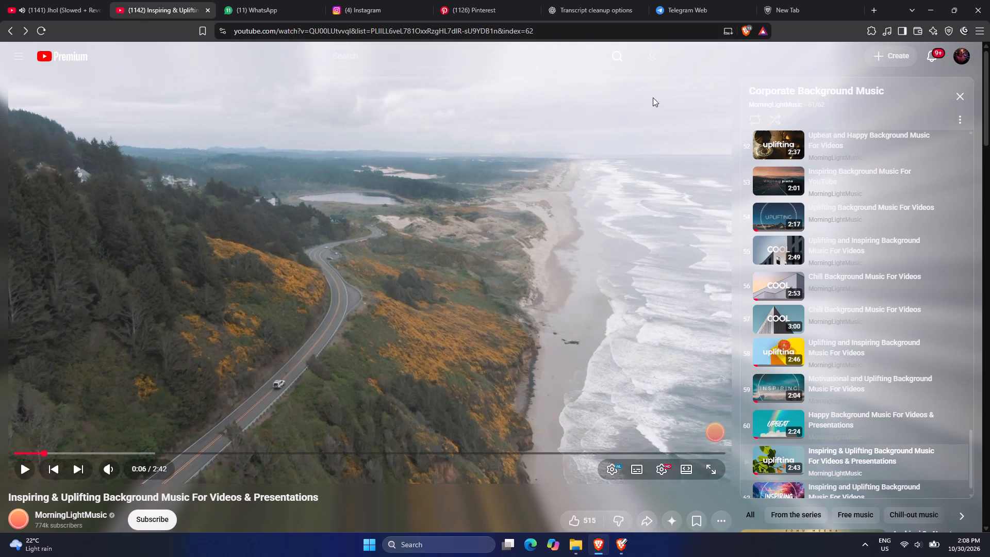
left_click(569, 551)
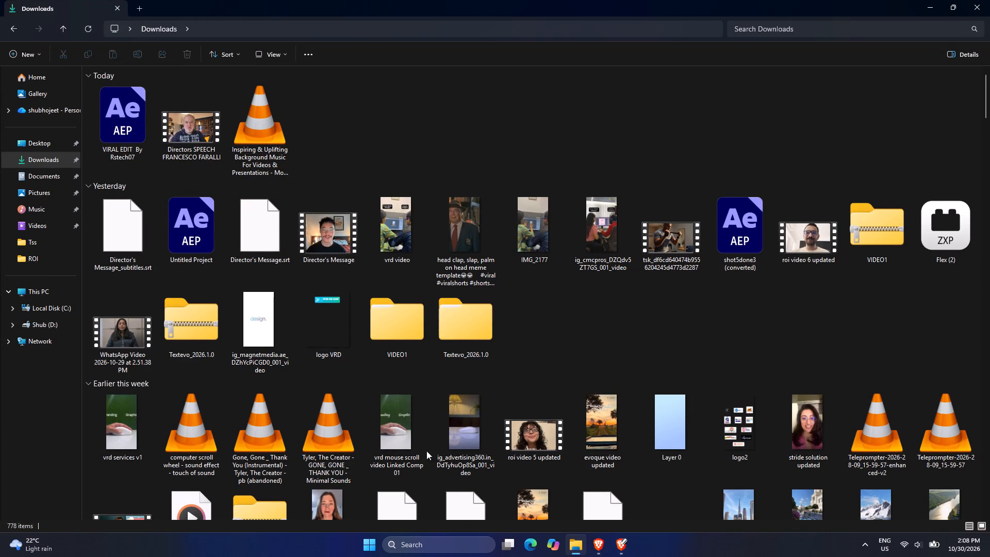
Launch After Effects 2026 and open the recent Untitled Project without creating a new composition.
left_click(435, 545)
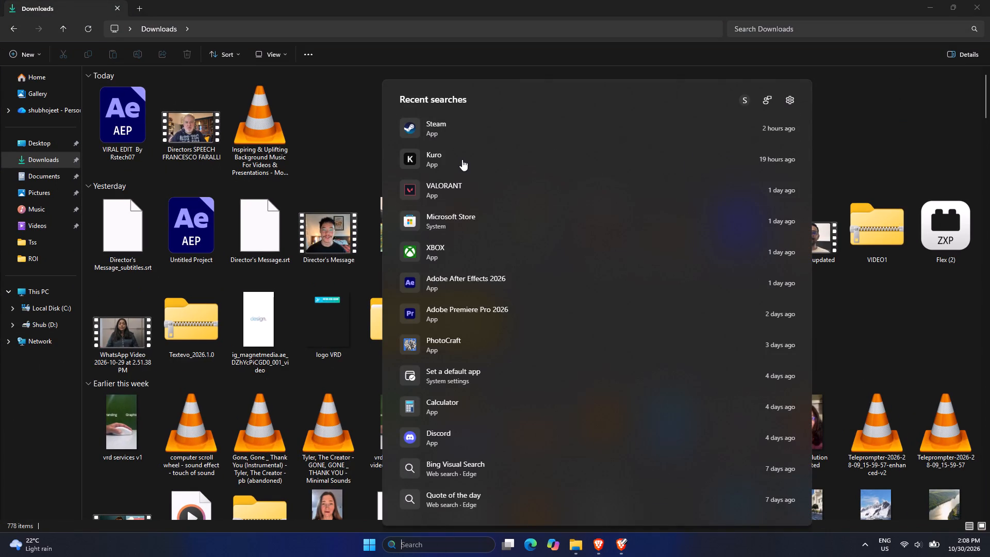
left_click(476, 272)
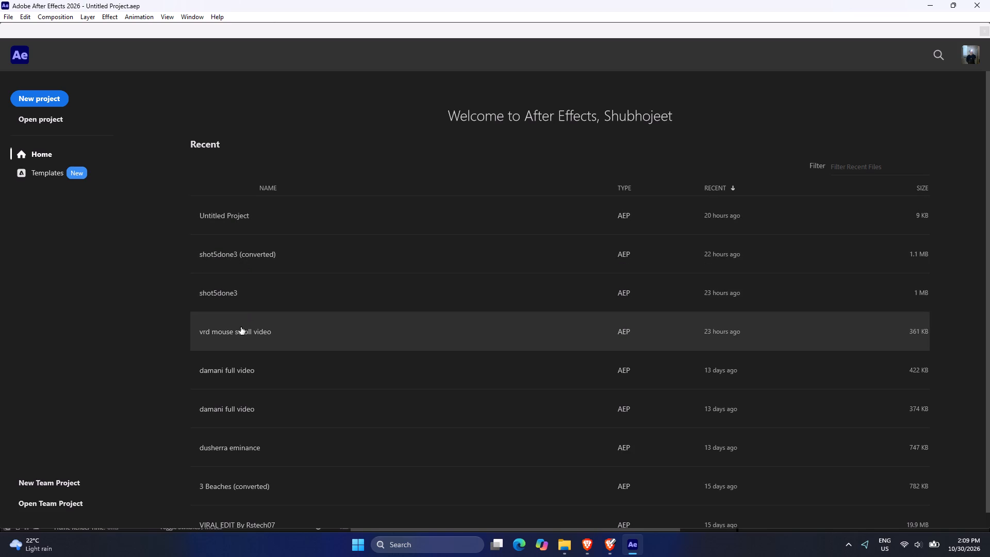
left_click(257, 224)
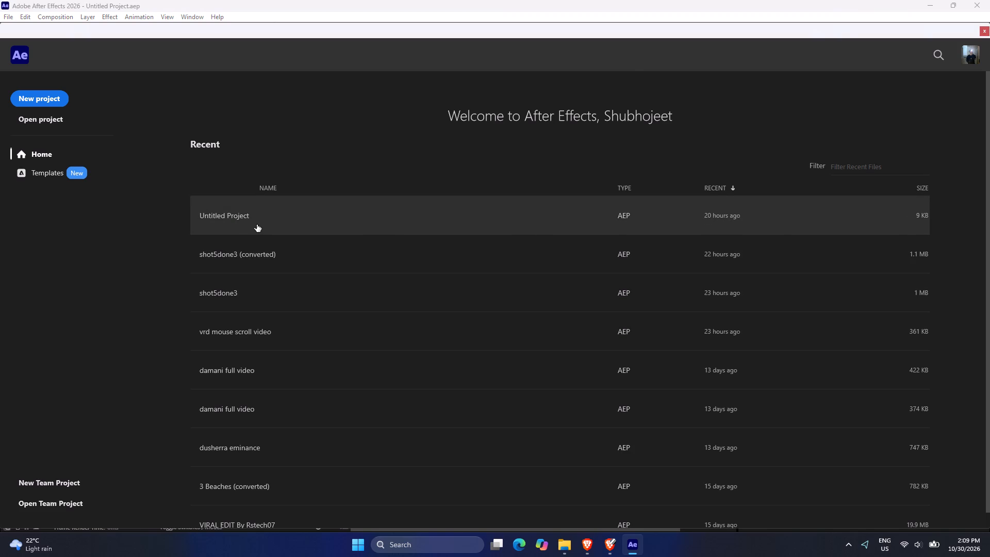
double_click(257, 224)
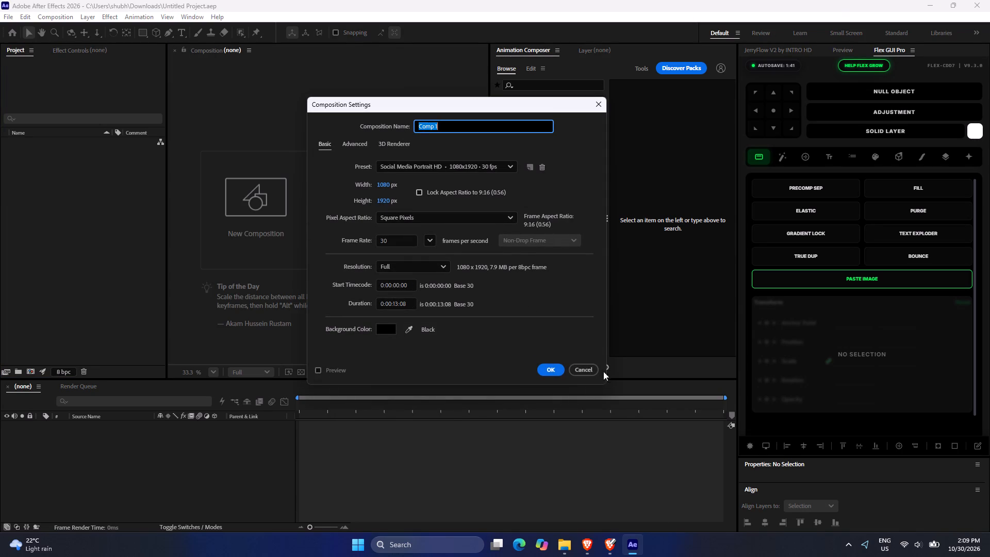
left_click(589, 361)
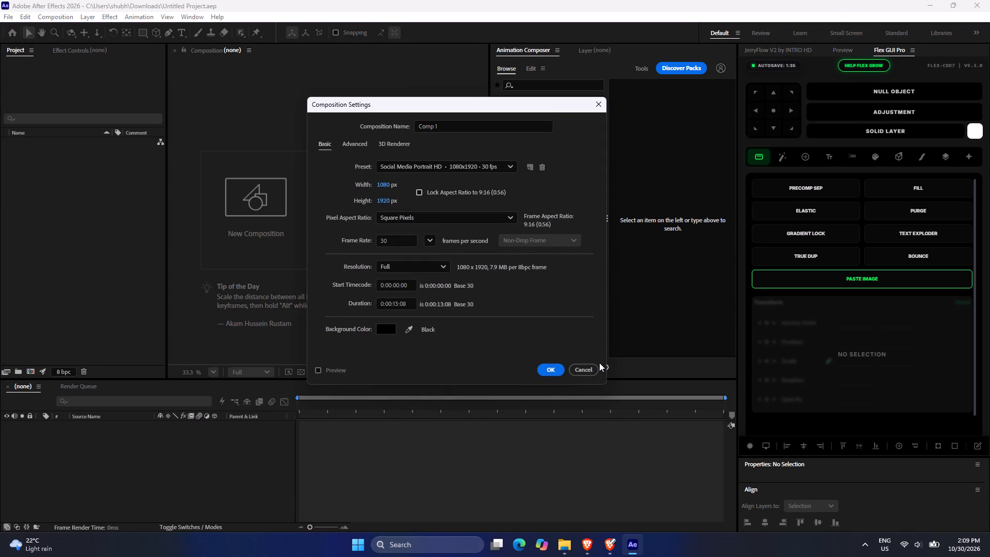
left_click(587, 368)
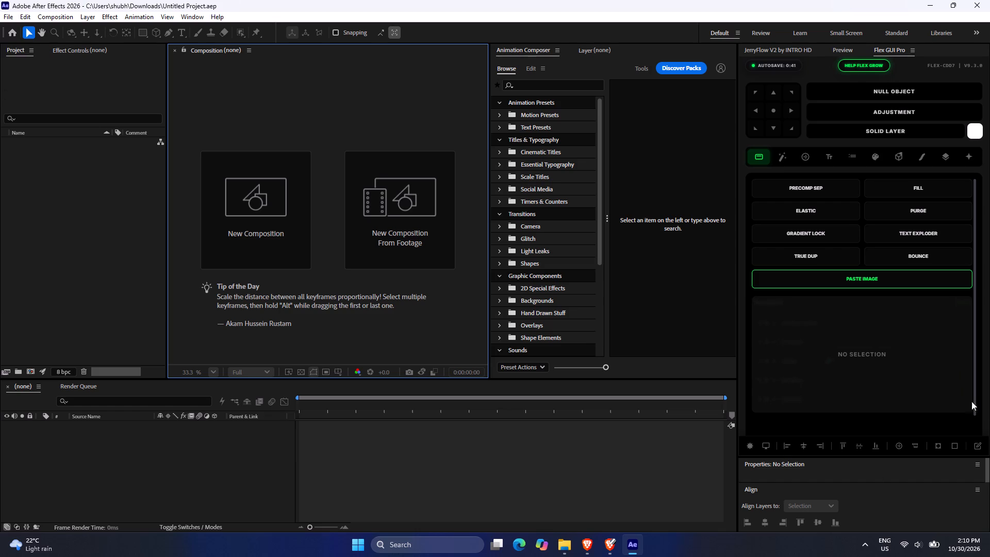
Import the ig_magnetmedia.ae_DZhYcPiCGD0_001_video clip from the Downloads folder as footage.
double_click(92, 277)
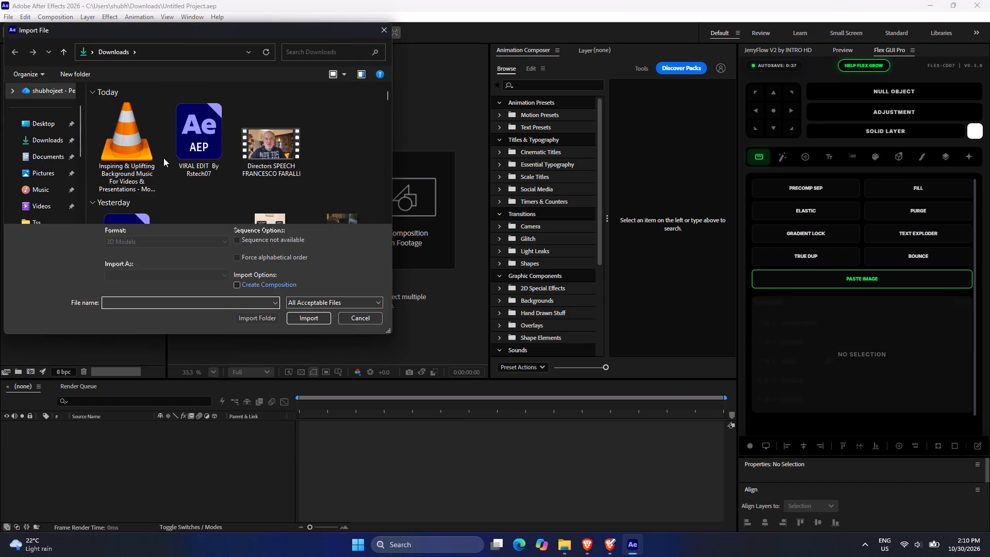
scroll(164, 157, "down", 2)
scroll(227, 155, "down", 1)
left_click(271, 170)
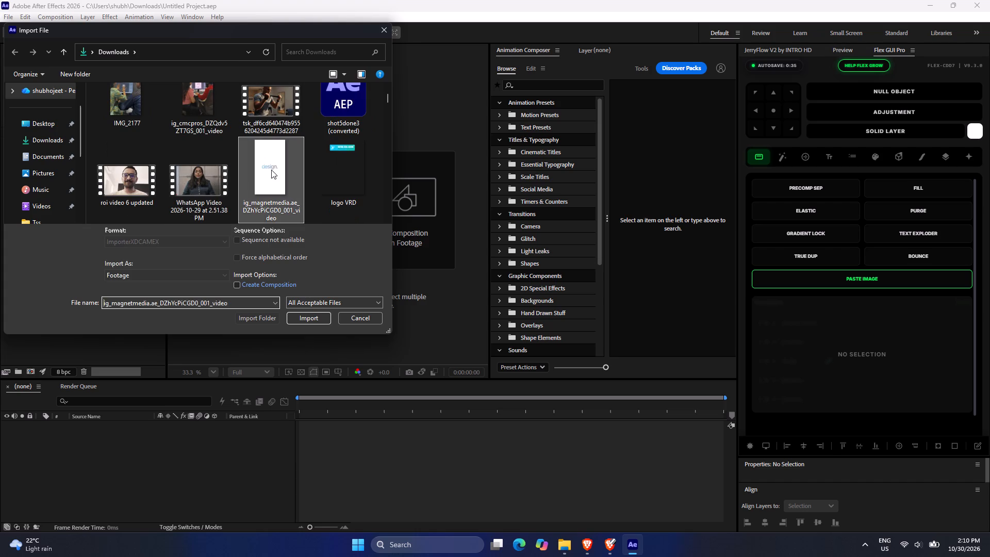
left_click(296, 312)
left_click(308, 323)
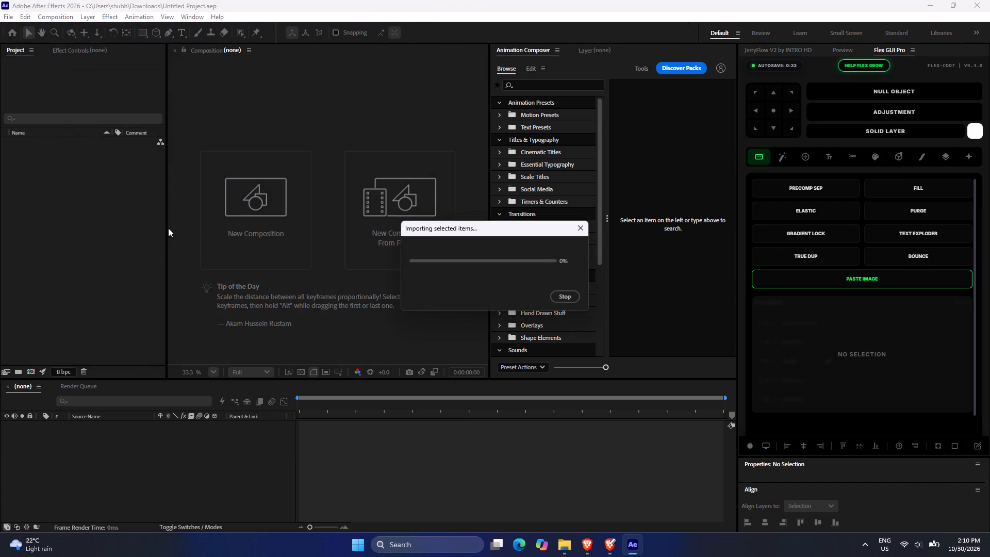
Create a composition from the imported clip and move the current time to 0:00:05:03.
left_click_drag(58, 142, 138, 448)
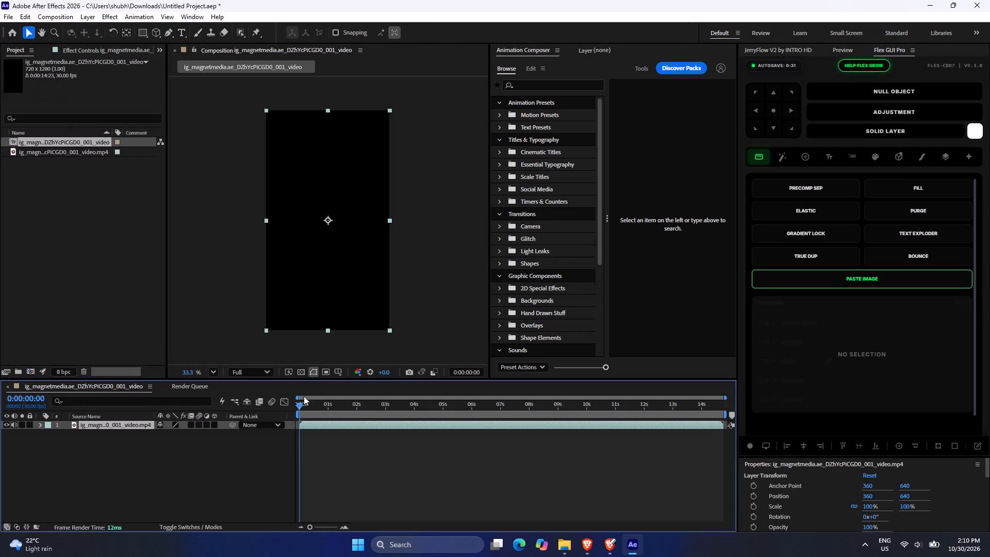
left_click_drag(308, 403, 446, 413)
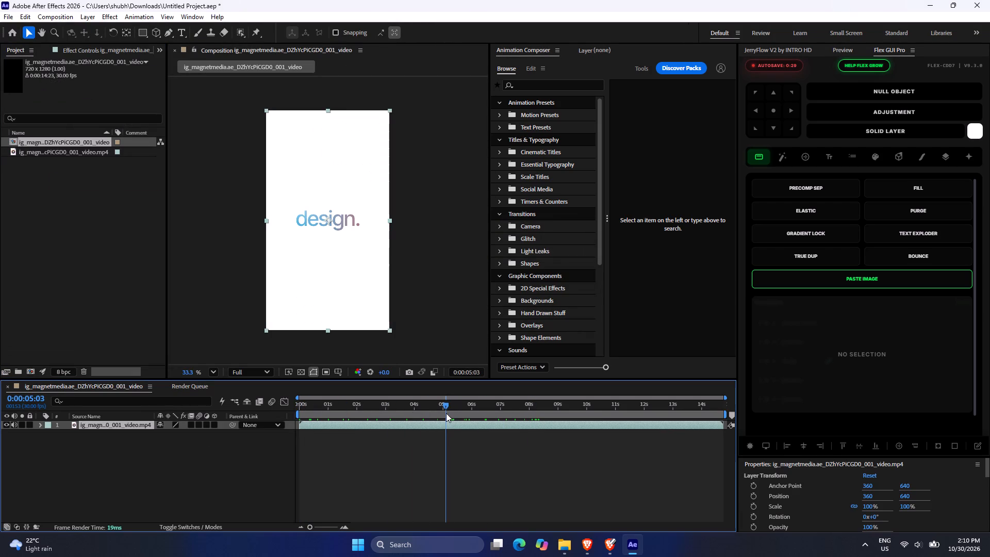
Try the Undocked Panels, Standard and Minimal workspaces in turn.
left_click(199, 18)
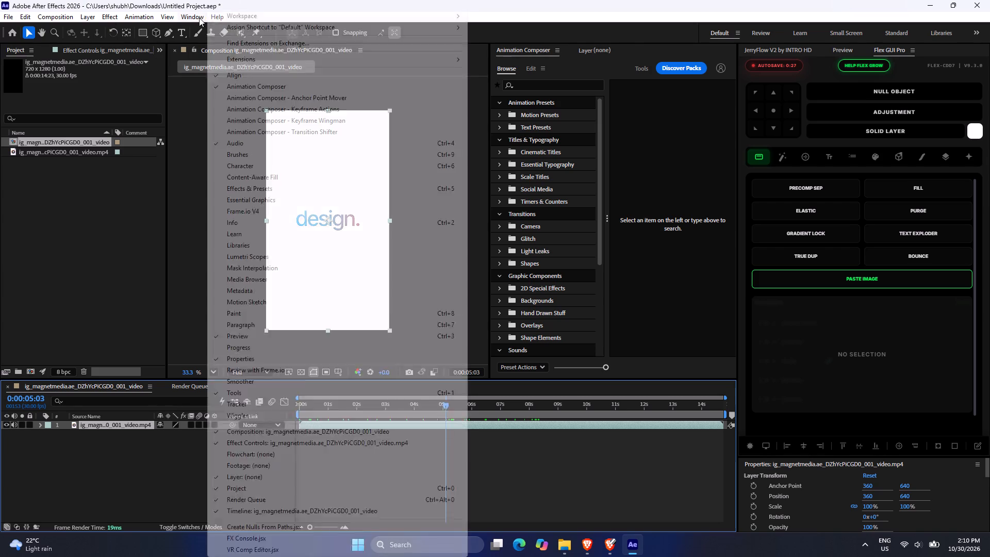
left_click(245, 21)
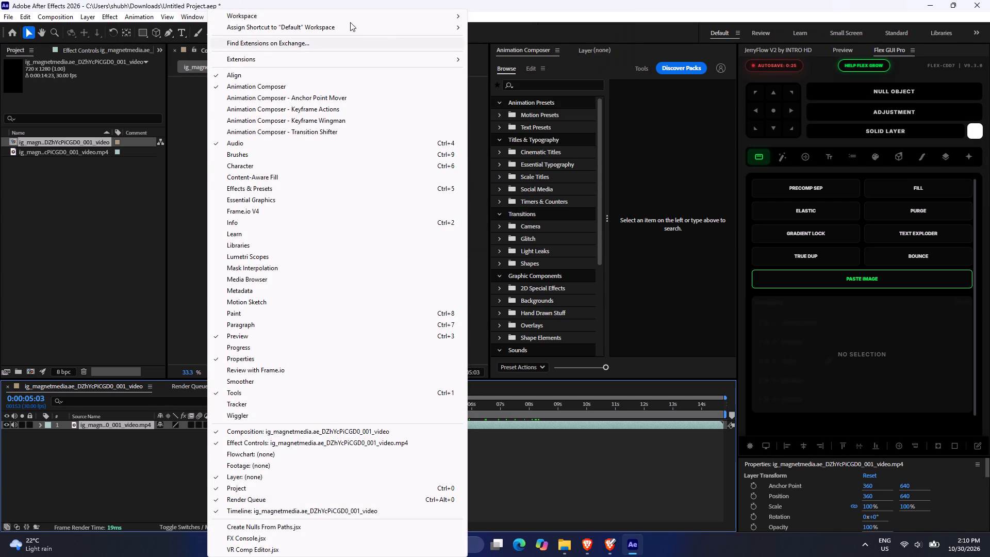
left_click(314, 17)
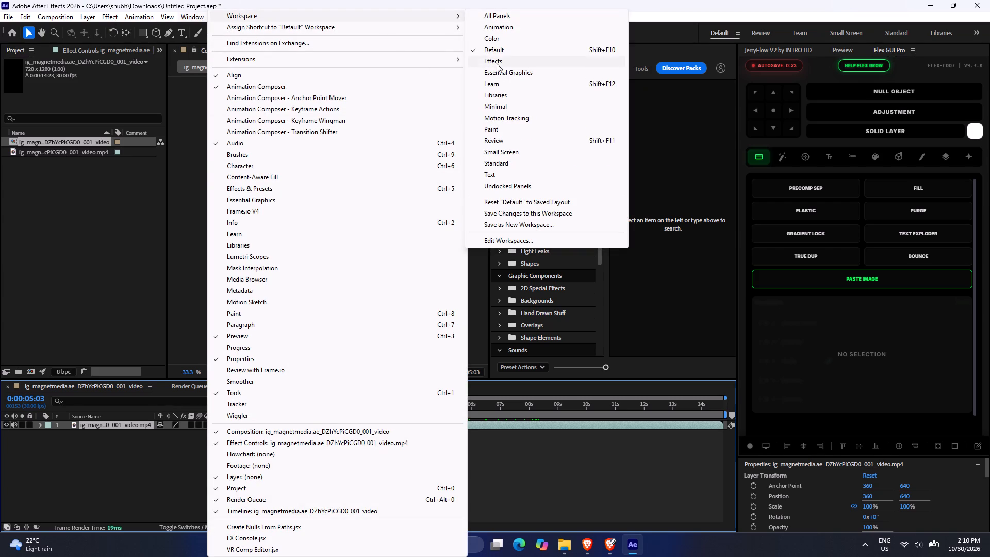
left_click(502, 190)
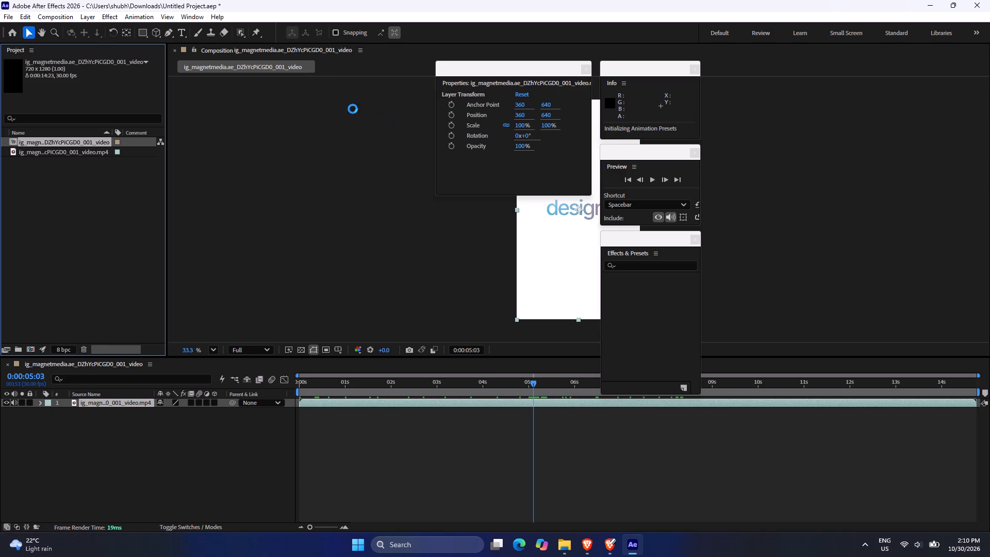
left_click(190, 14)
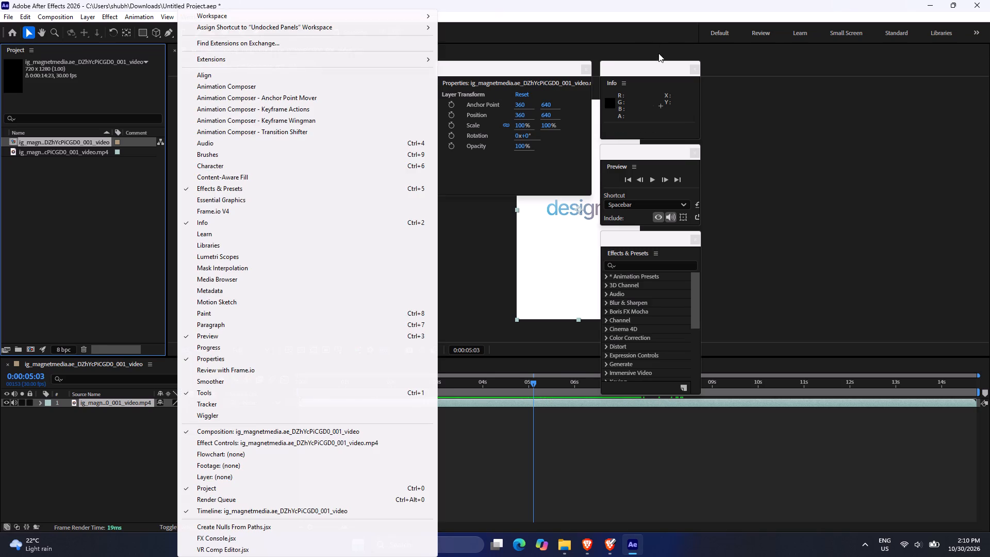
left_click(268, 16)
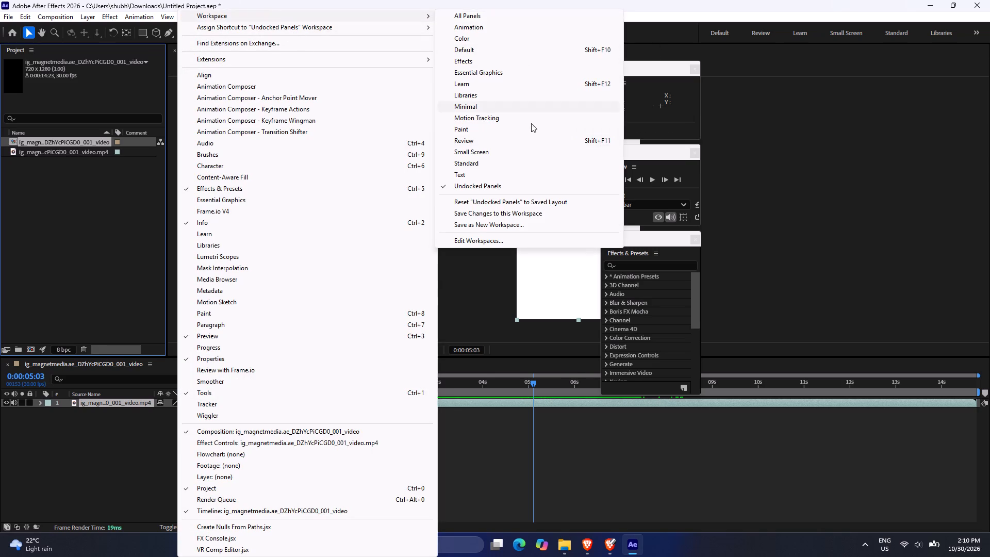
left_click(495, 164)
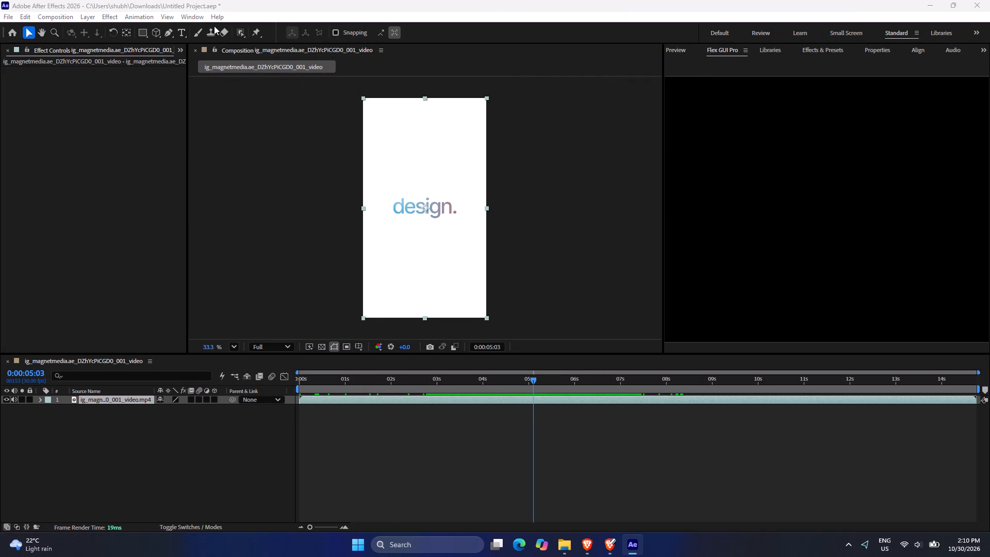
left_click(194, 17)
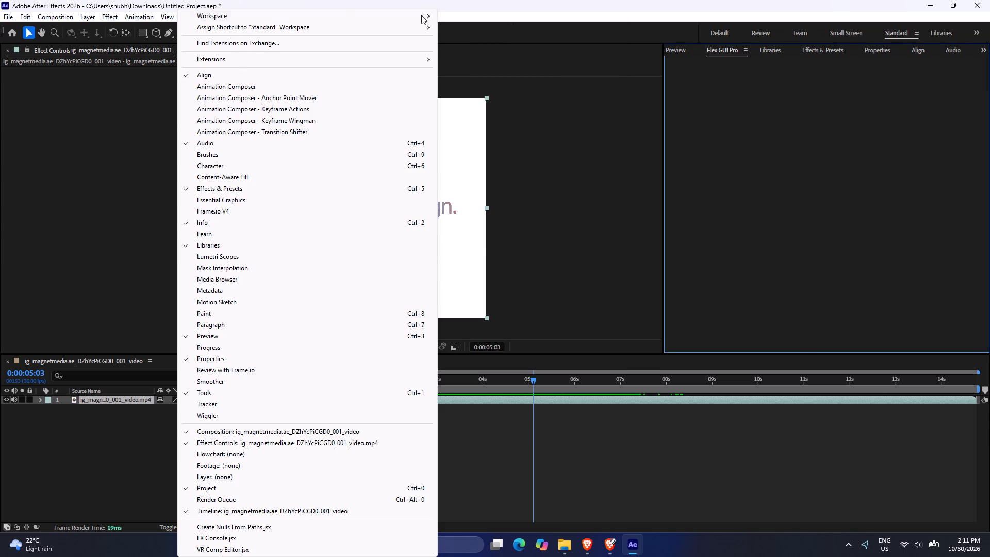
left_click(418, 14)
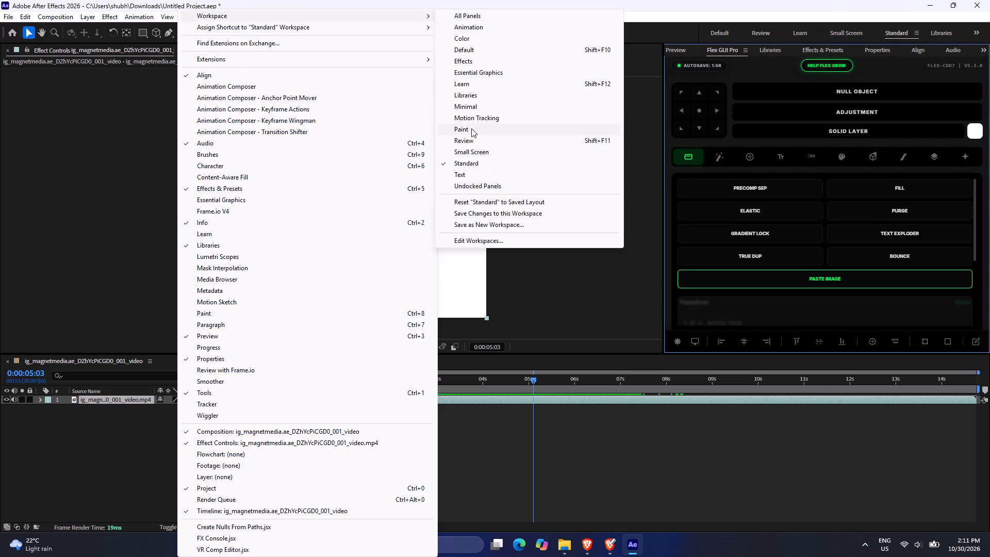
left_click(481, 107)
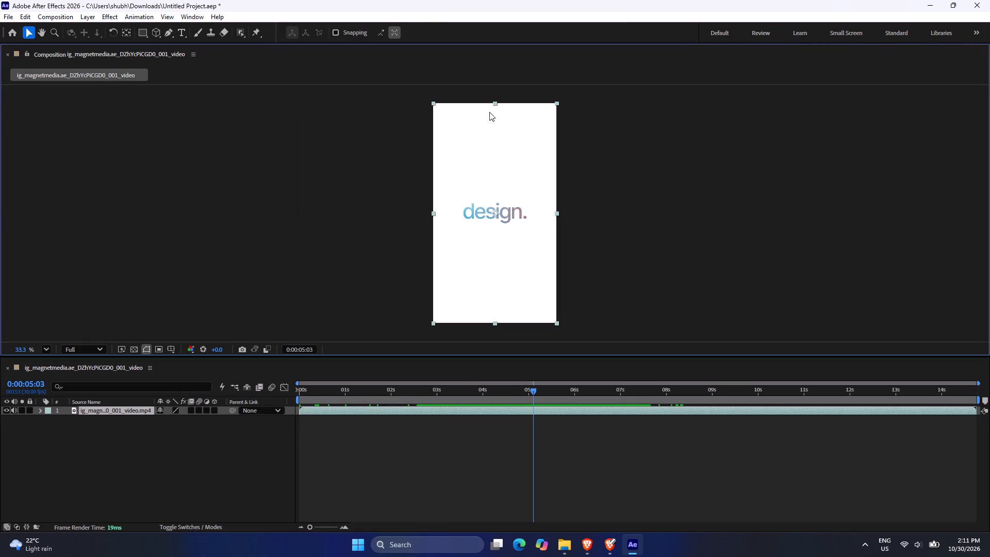
Switch the layout to the Effects workspace.
left_click(194, 17)
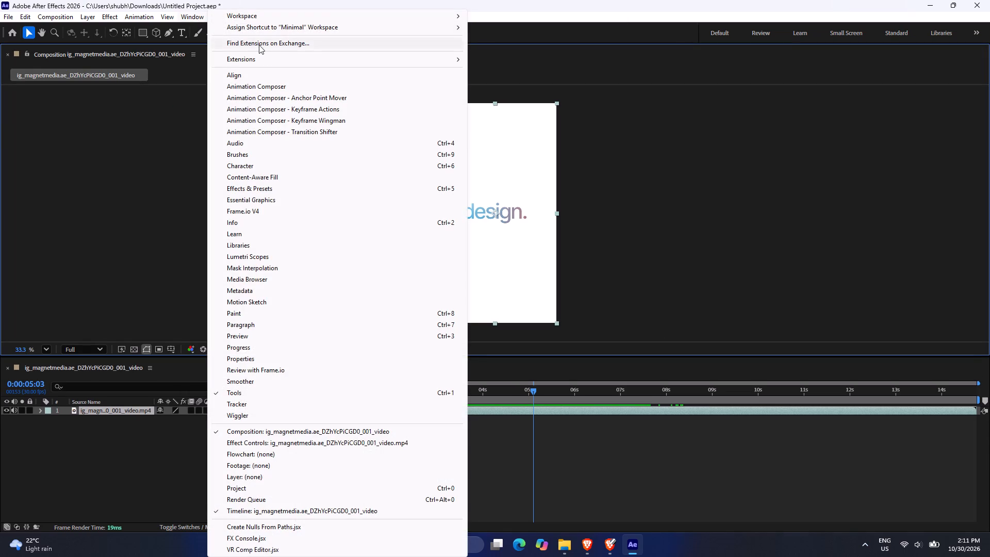
left_click(275, 20)
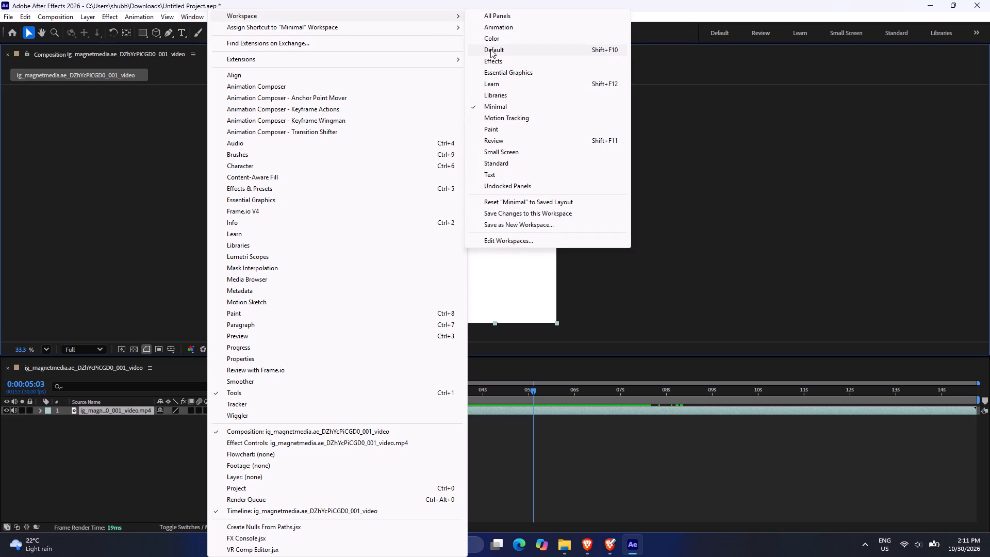
left_click(493, 57)
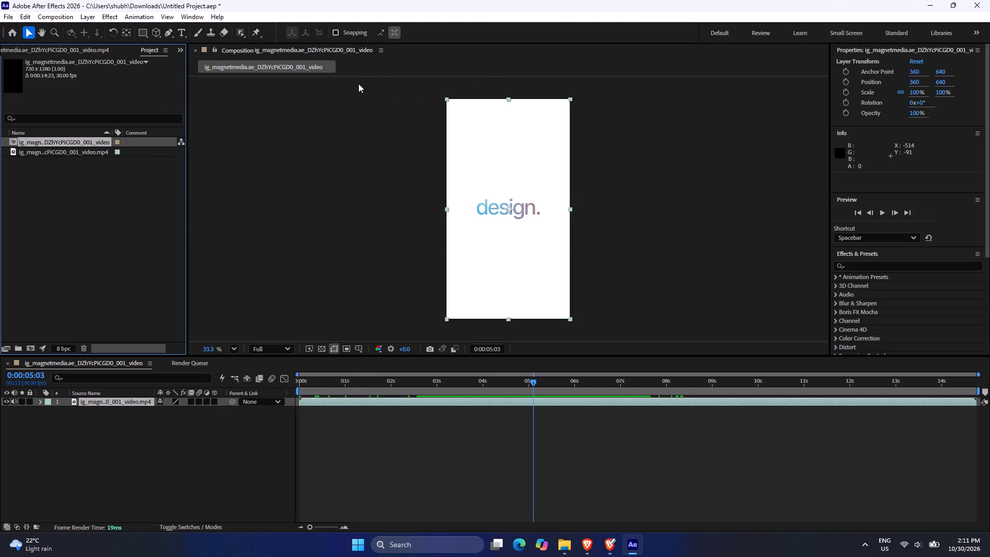
Dock the Composition panel as a full-height column at the workspace's outer edge, beyond the Properties and Effects & Presets panels.
left_click_drag(239, 49, 947, 222)
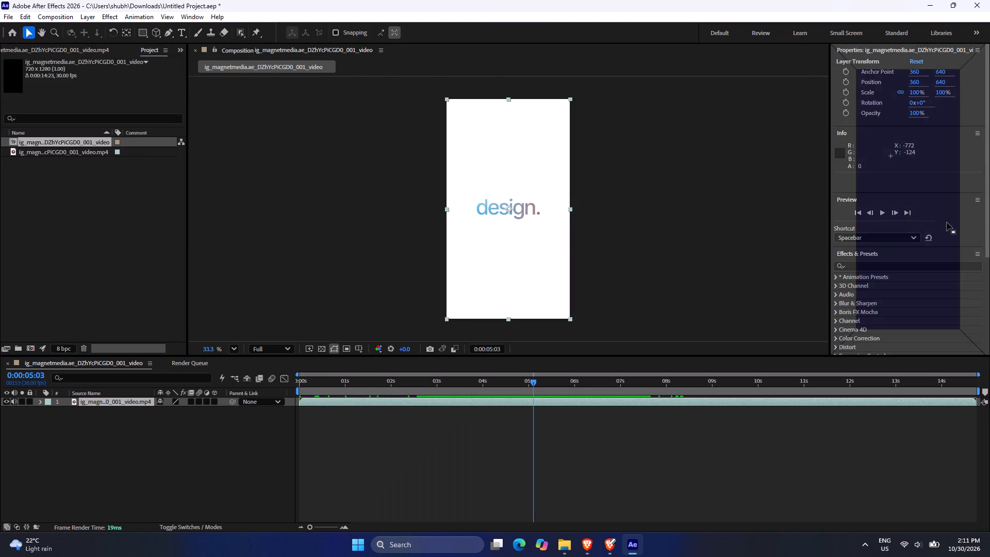
left_click_drag(947, 222, 988, 227)
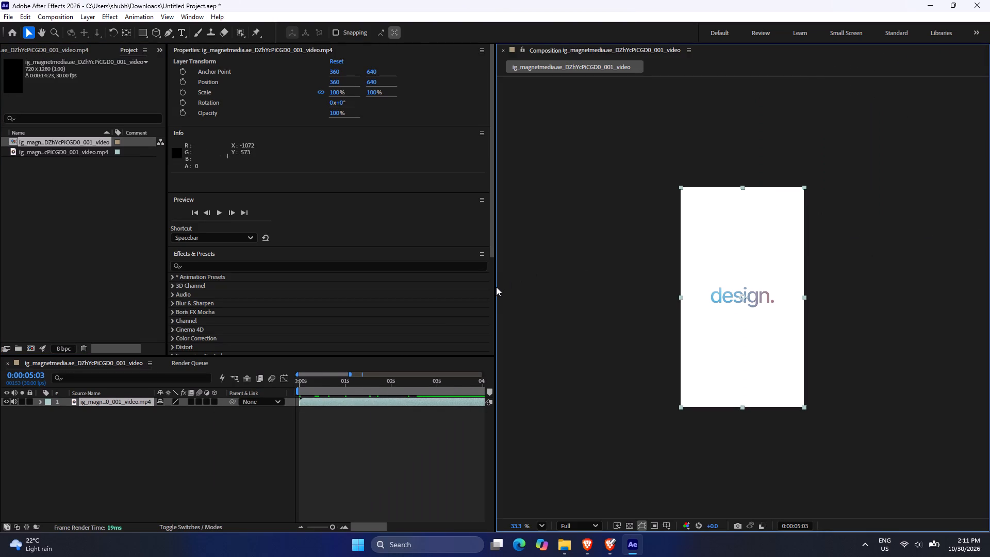
Narrow the Composition panel column to about a quarter of the window and fit the composition view to it.
left_click_drag(496, 288, 749, 261)
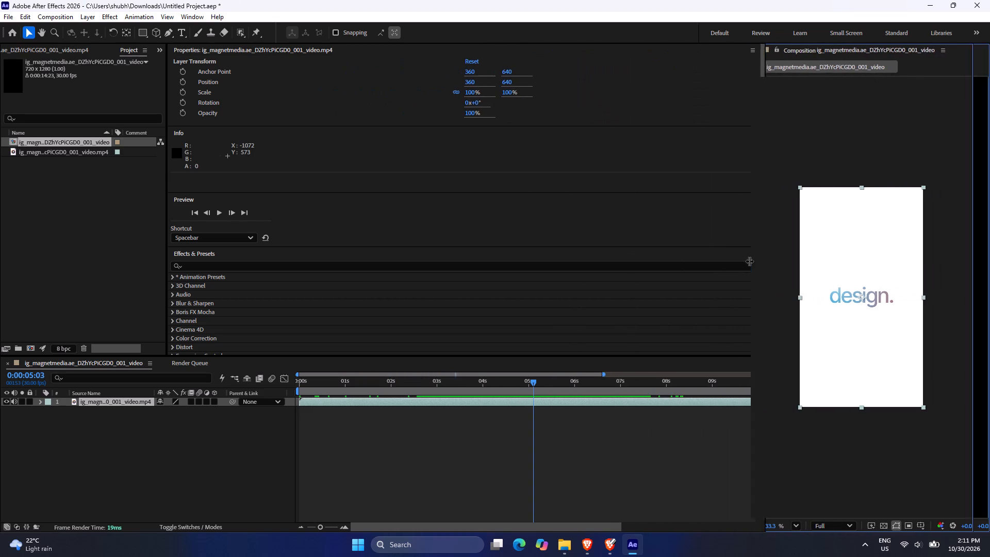
left_click_drag(749, 261, 726, 264)
left_click(770, 528)
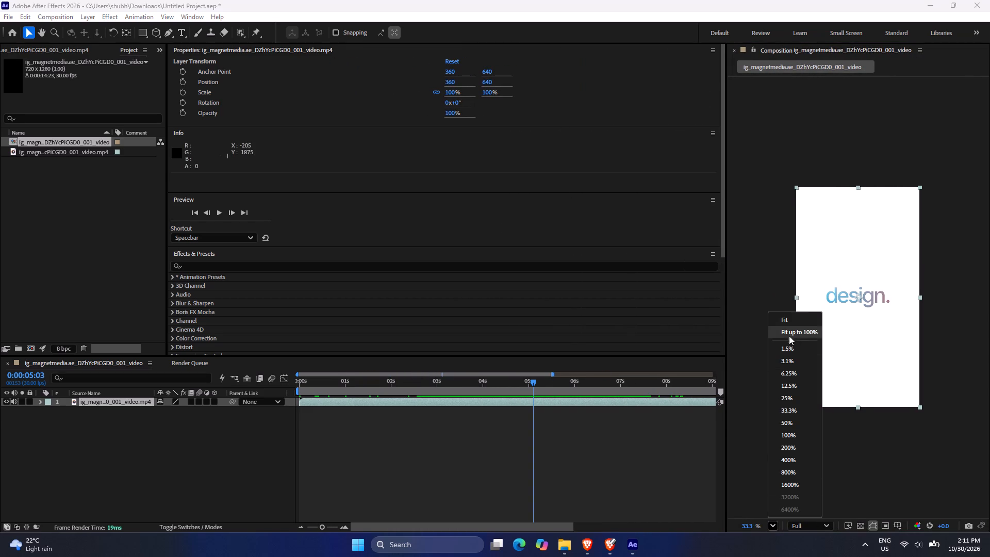
left_click(773, 315)
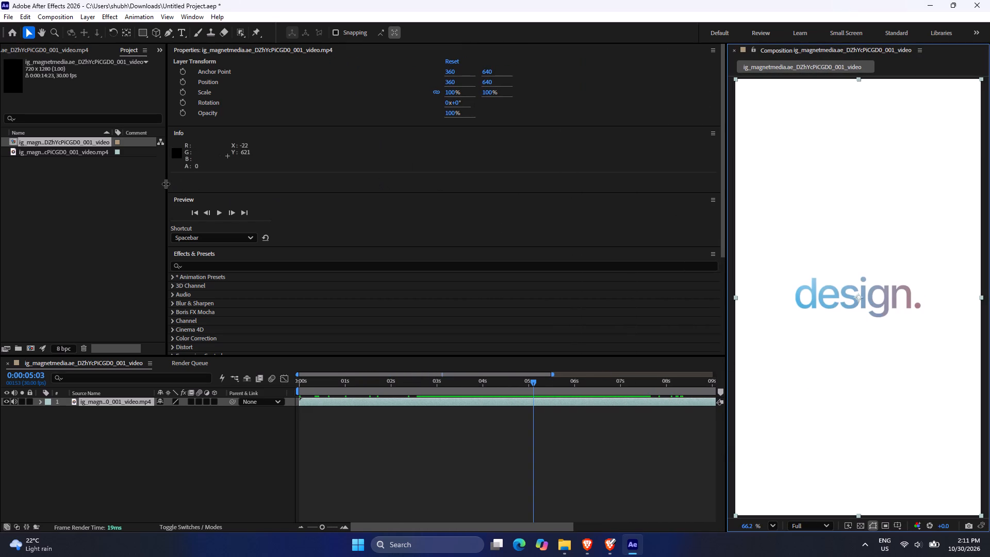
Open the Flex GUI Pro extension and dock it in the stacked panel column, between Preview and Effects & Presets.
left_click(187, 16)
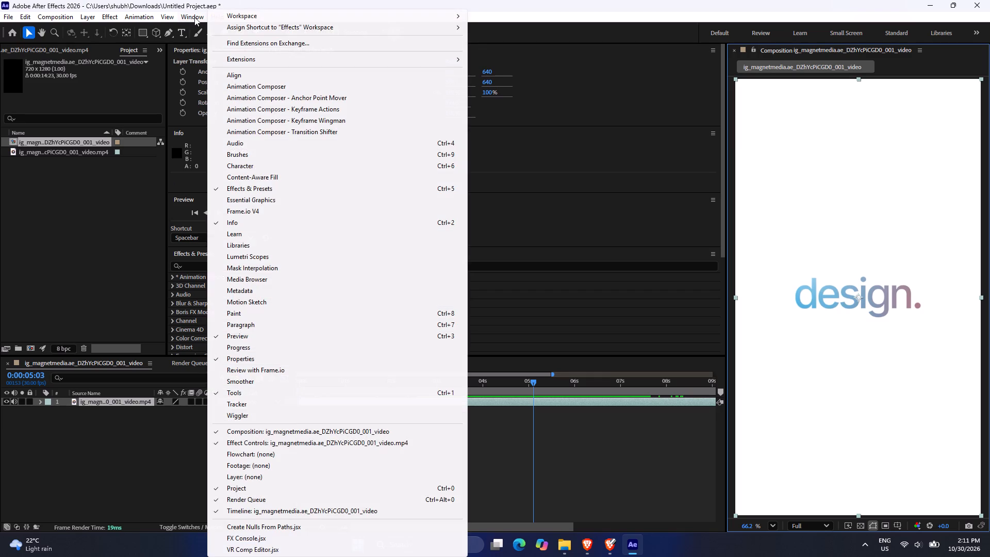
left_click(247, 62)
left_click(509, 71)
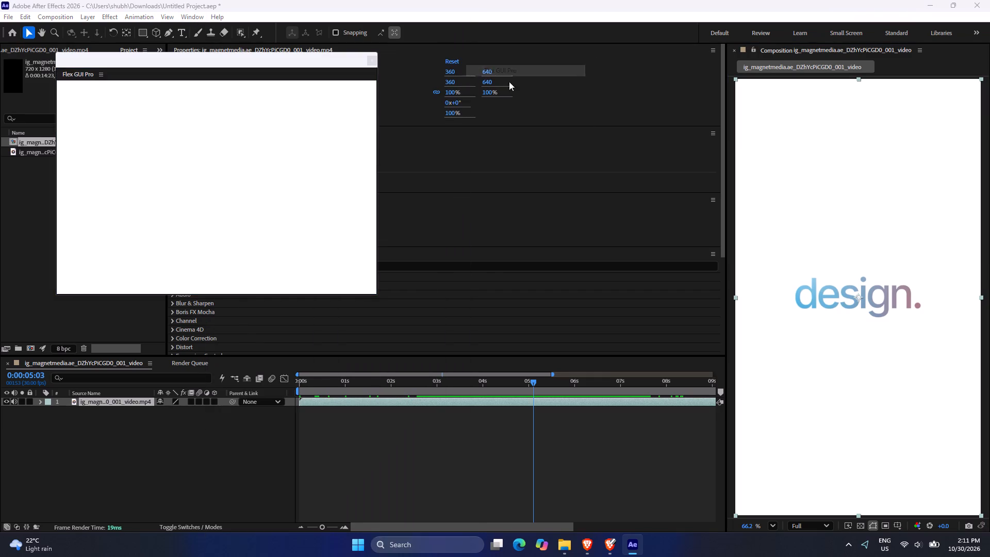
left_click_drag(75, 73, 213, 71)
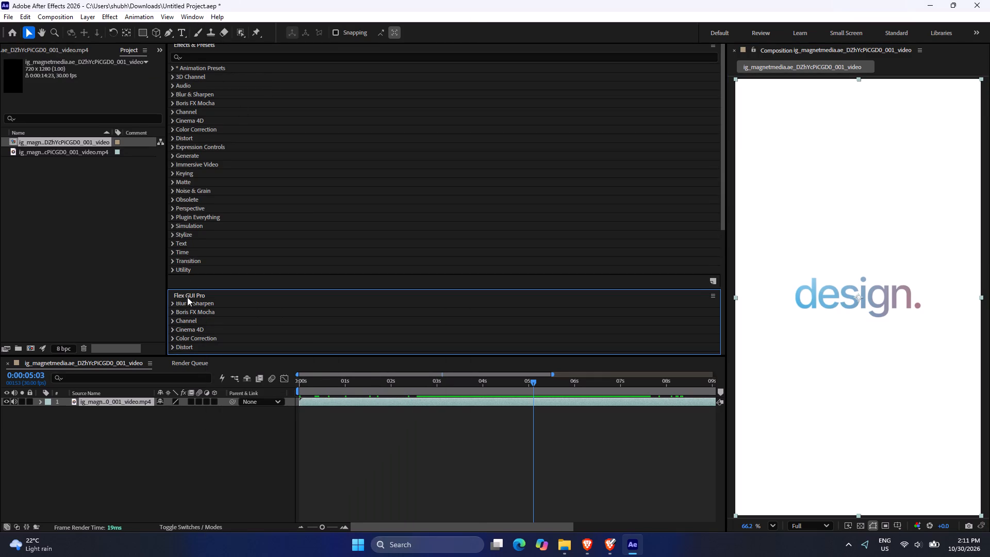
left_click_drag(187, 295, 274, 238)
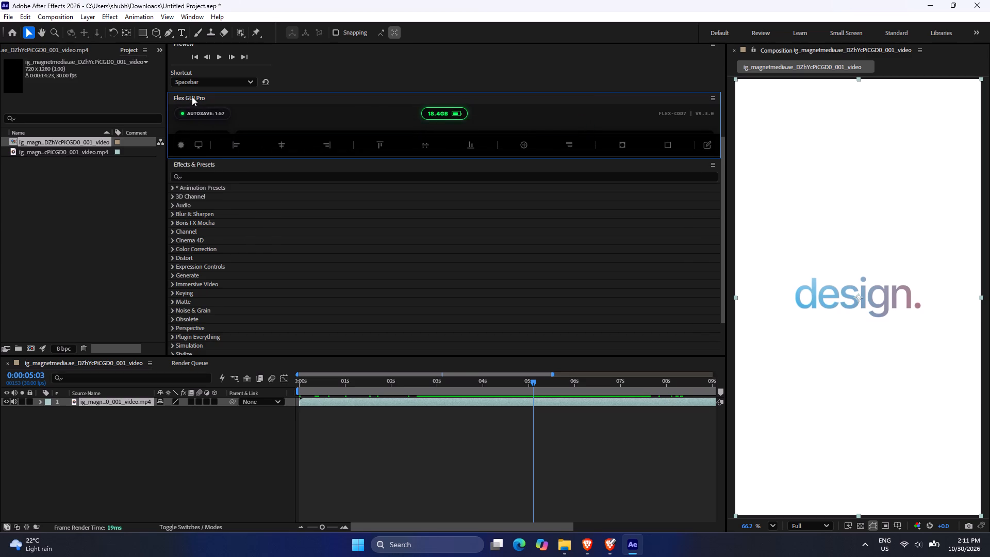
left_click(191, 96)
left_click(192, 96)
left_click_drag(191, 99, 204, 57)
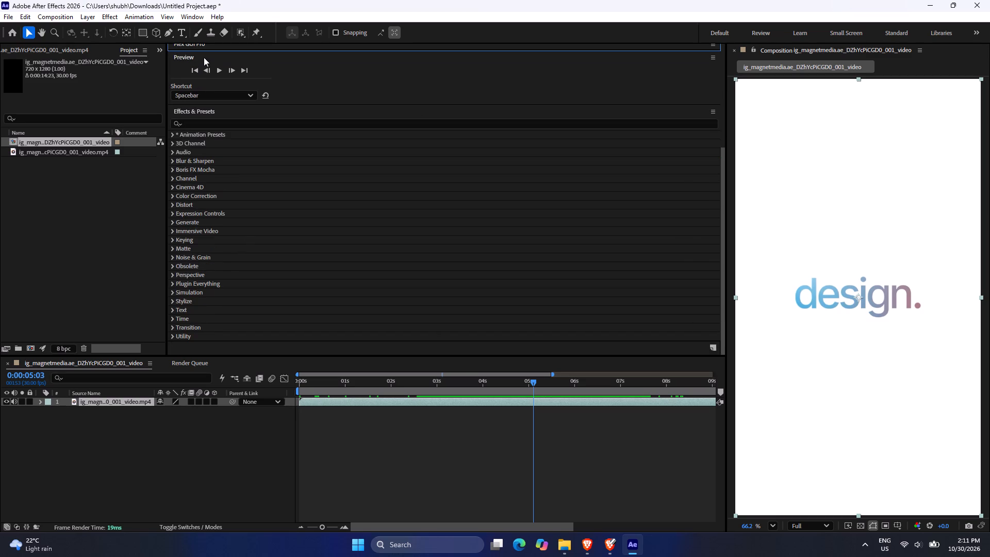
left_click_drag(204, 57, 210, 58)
Move the Effects & Presets panel to the top of the stack, and collapse it along with Preview and Info.
left_click_drag(193, 164, 216, 153)
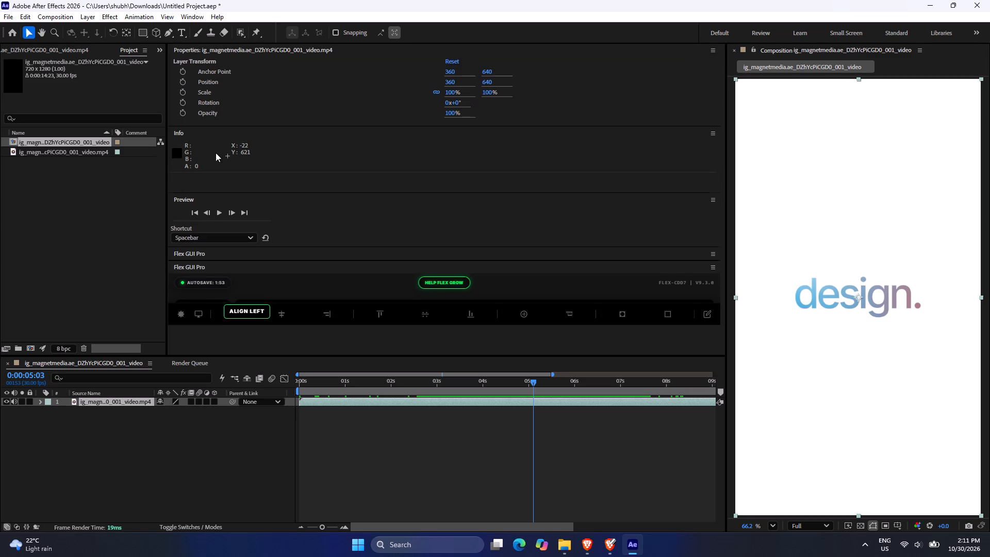
left_click_drag(216, 153, 244, 76)
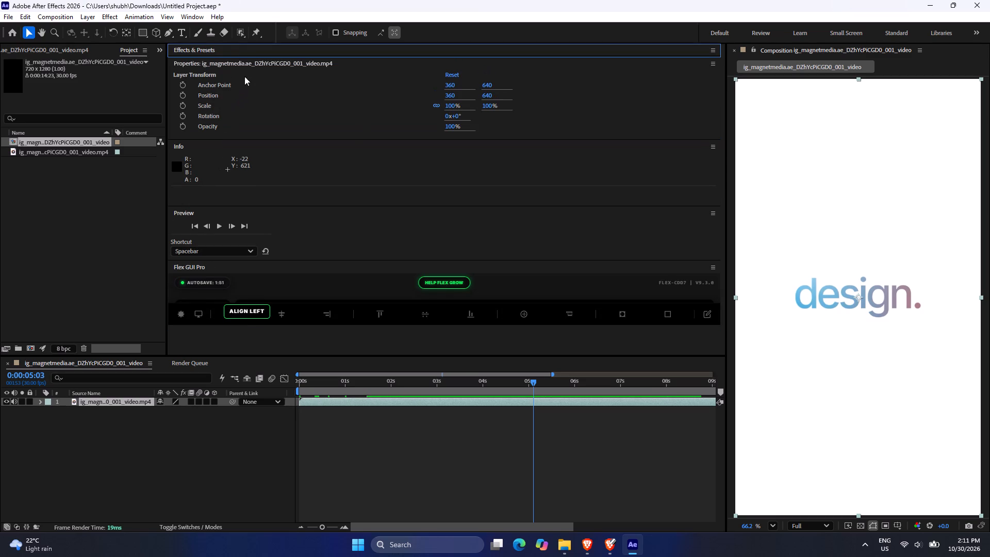
left_click_drag(244, 76, 234, 44)
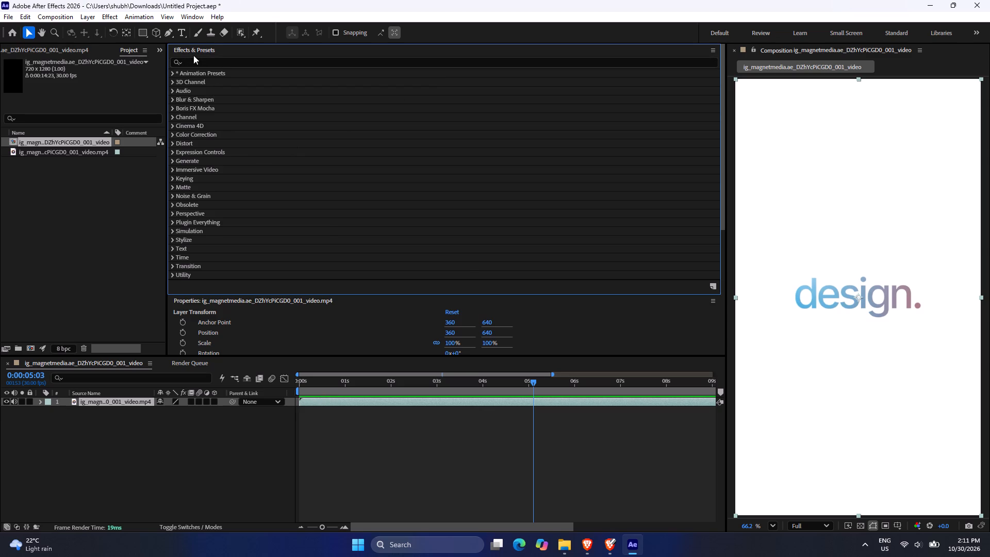
left_click(192, 54)
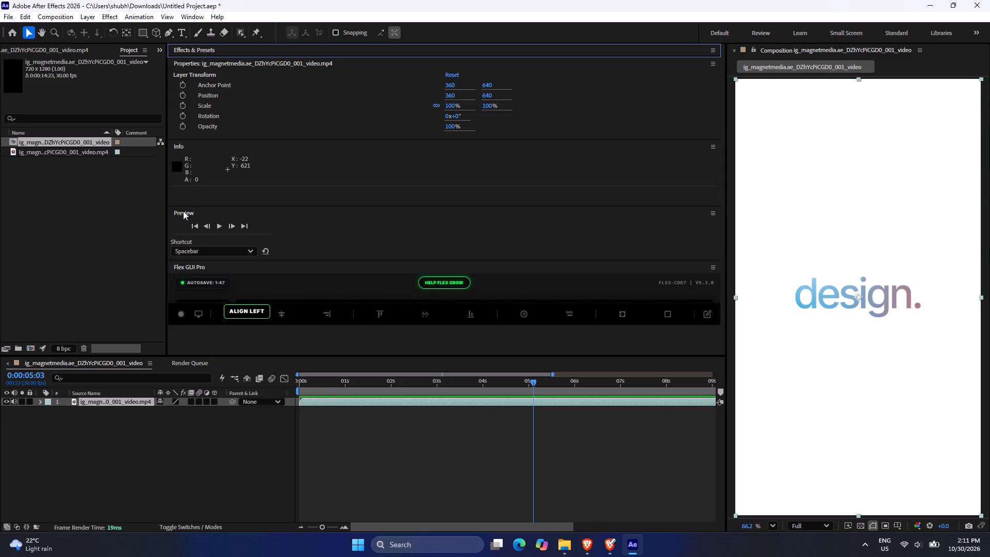
left_click(182, 215)
left_click(175, 144)
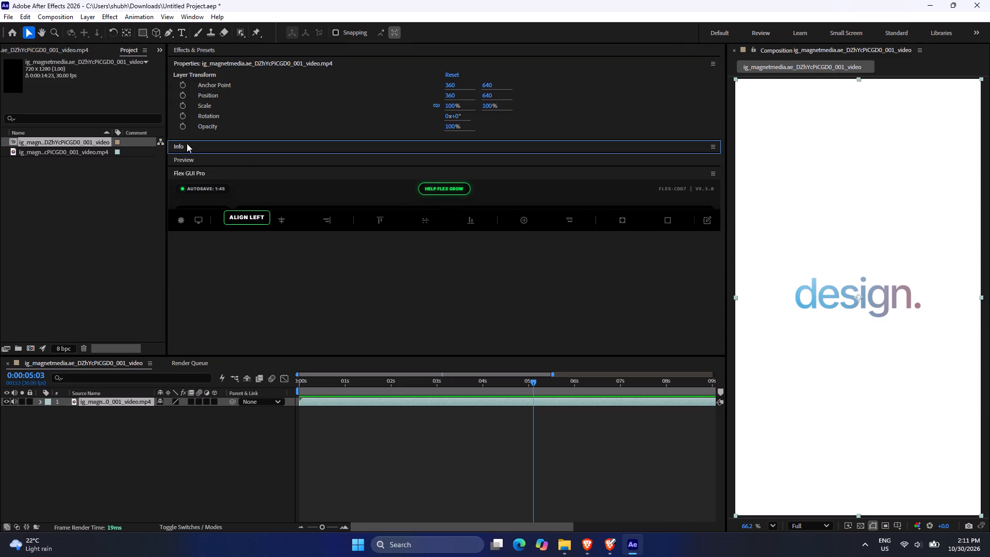
Widen the Project panel to about half the window and move the Info panel above Properties, expanded.
left_click_drag(166, 160, 482, 170)
left_click_drag(493, 148, 522, 63)
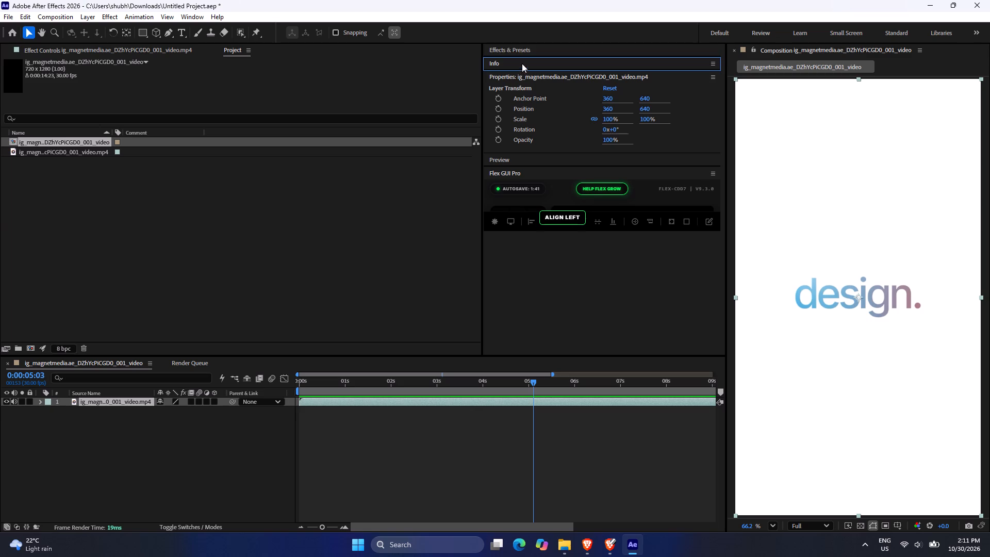
left_click_drag(522, 63, 523, 61)
left_click_drag(714, 65, 696, 61)
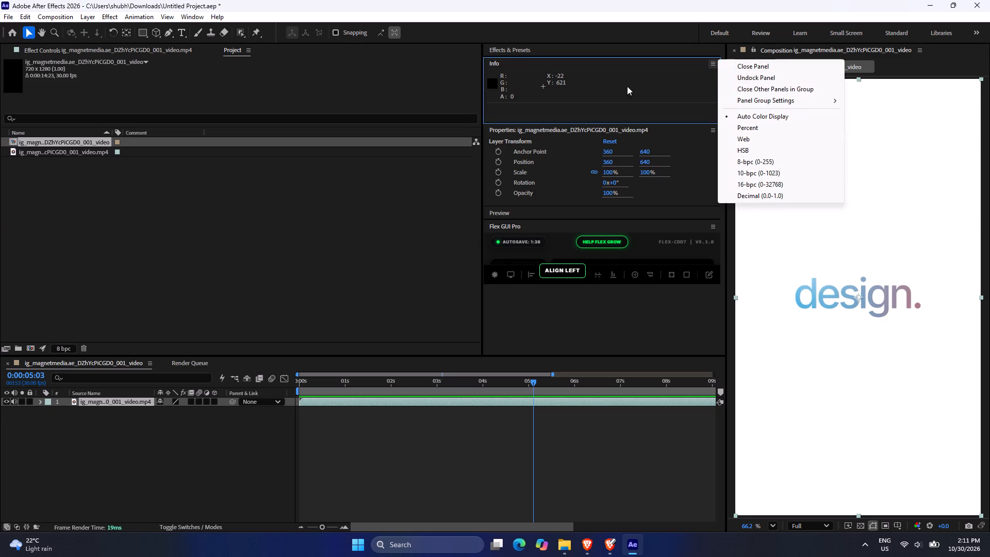
left_click(601, 87)
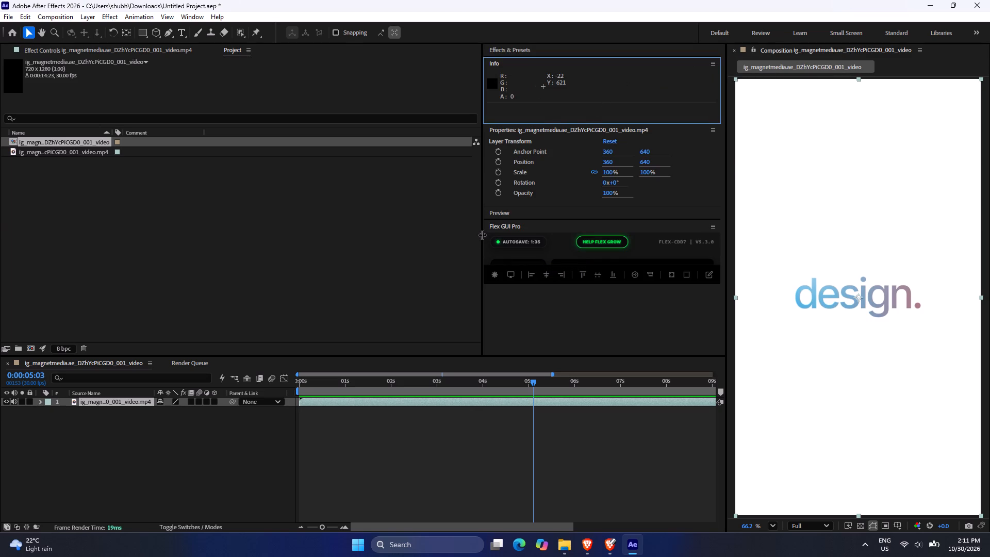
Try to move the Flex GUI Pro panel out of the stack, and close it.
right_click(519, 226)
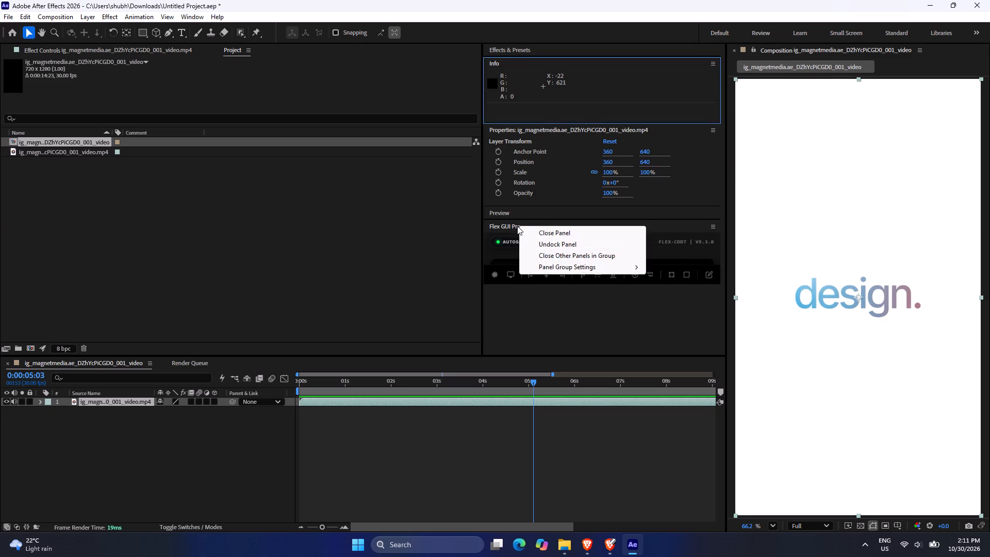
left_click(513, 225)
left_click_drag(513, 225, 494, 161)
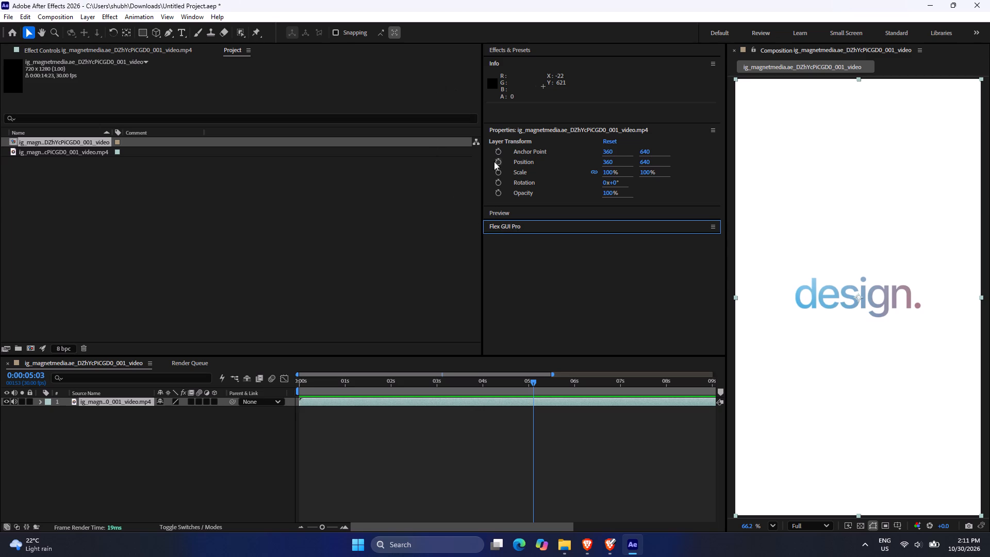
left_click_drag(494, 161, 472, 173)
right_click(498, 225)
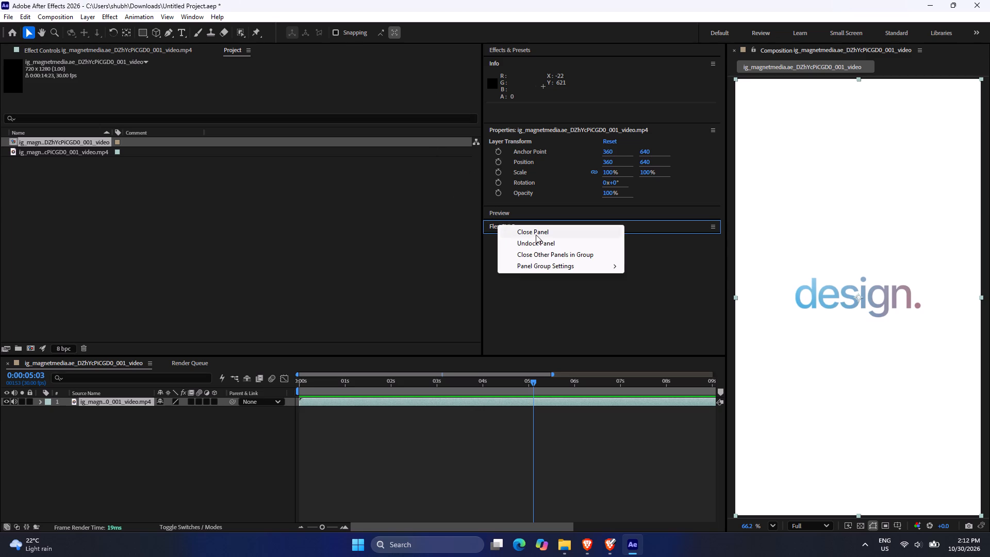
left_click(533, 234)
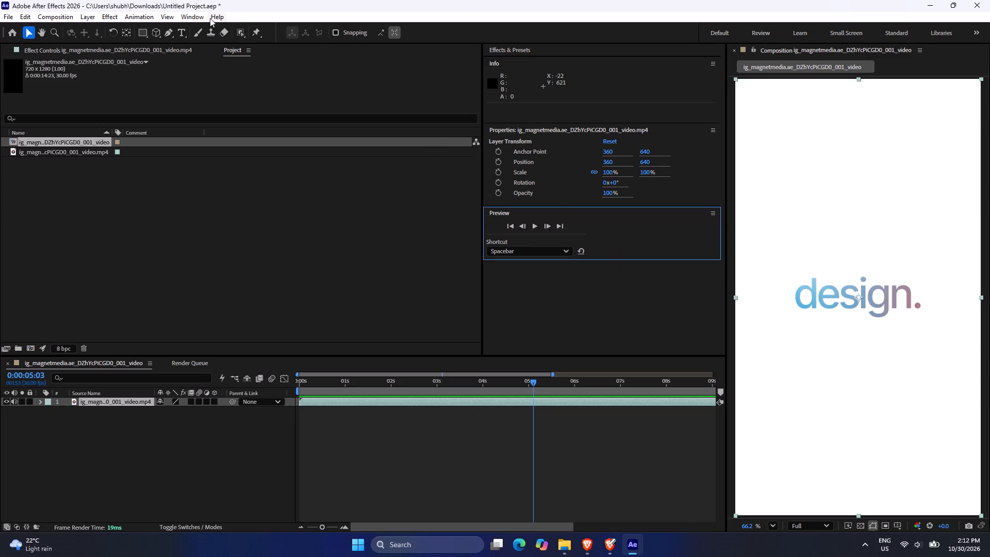
Reopen the Flex GUI Pro extension, undock it, and dock it as its own column between the Project panel and the stack.
left_click(199, 18)
left_click(248, 59)
left_click(499, 74)
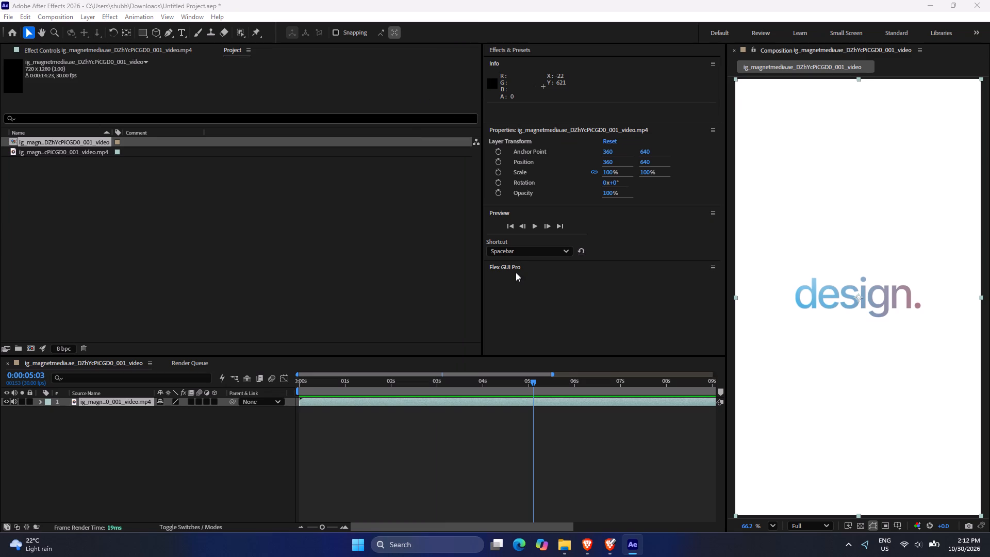
left_click(508, 268)
right_click(507, 267)
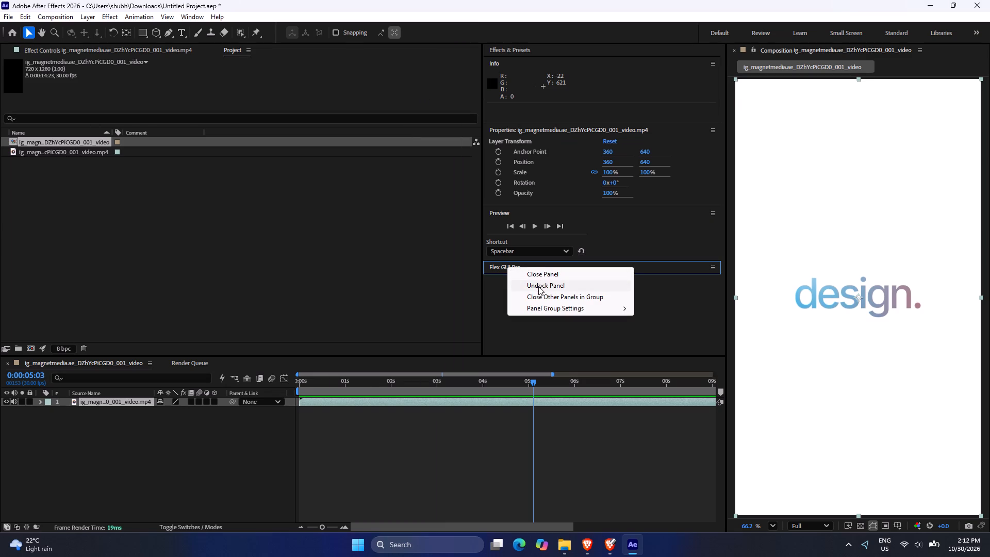
left_click(538, 286)
left_click_drag(504, 262, 504, 261)
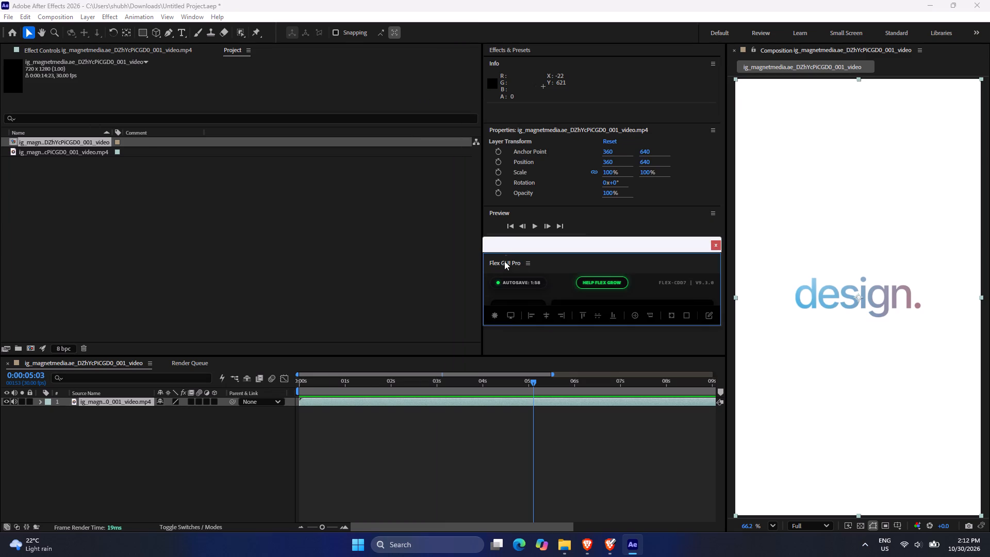
left_click_drag(504, 261, 459, 135)
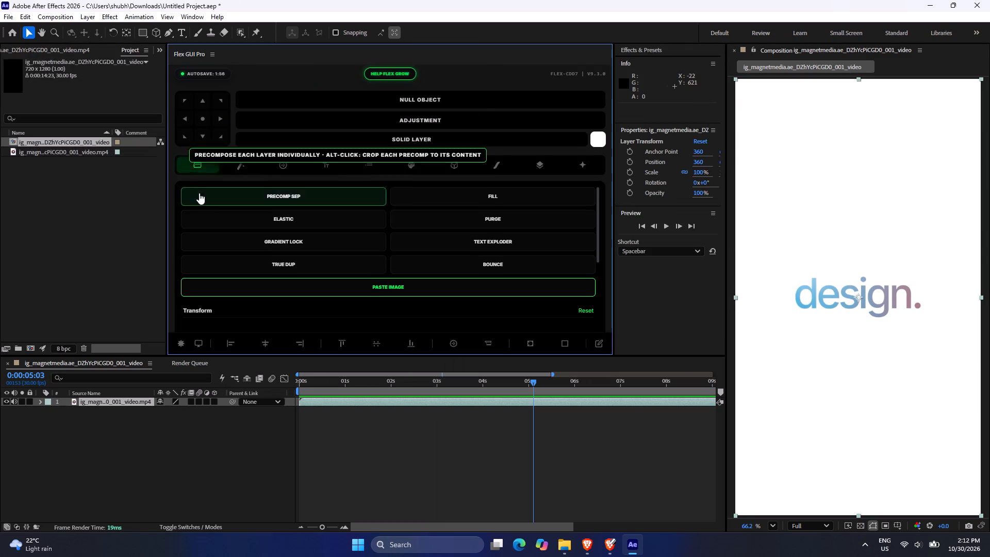
Widen the Project panel against the Flex GUI Pro column and look through the extension's tool buttons.
left_click_drag(167, 198, 313, 205)
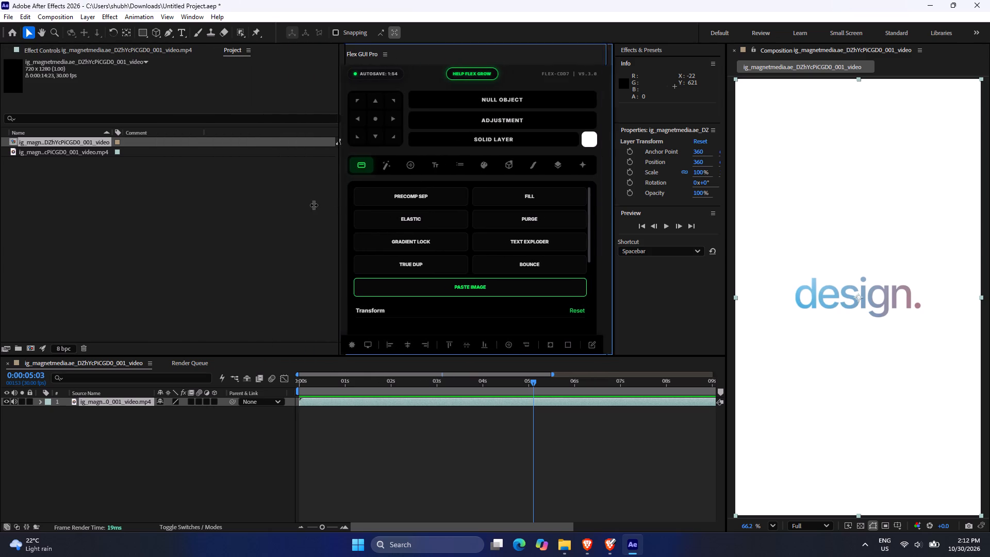
left_click_drag(313, 205, 311, 213)
left_click(234, 243)
scroll(474, 203, "down", 4)
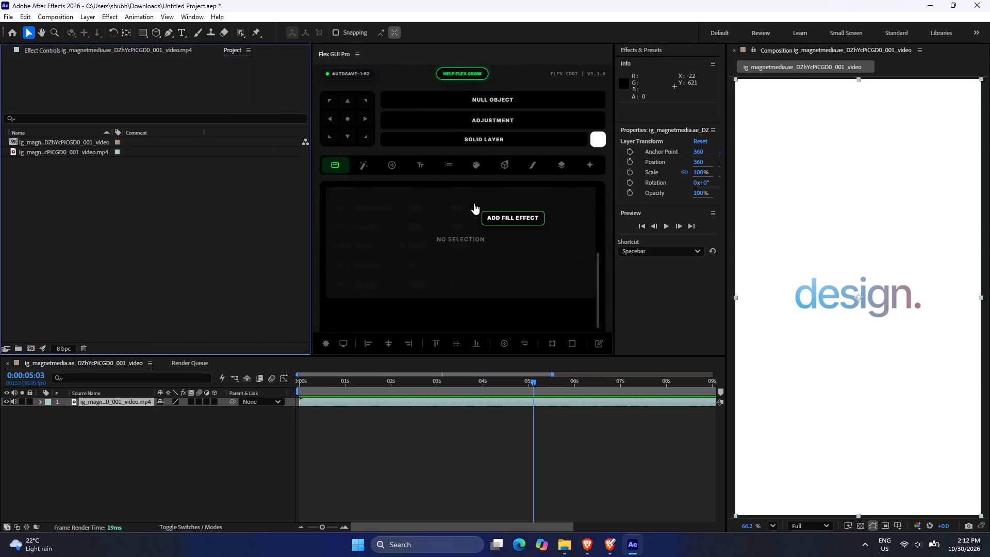
scroll(466, 211, "down", 3)
scroll(452, 238, "up", 4)
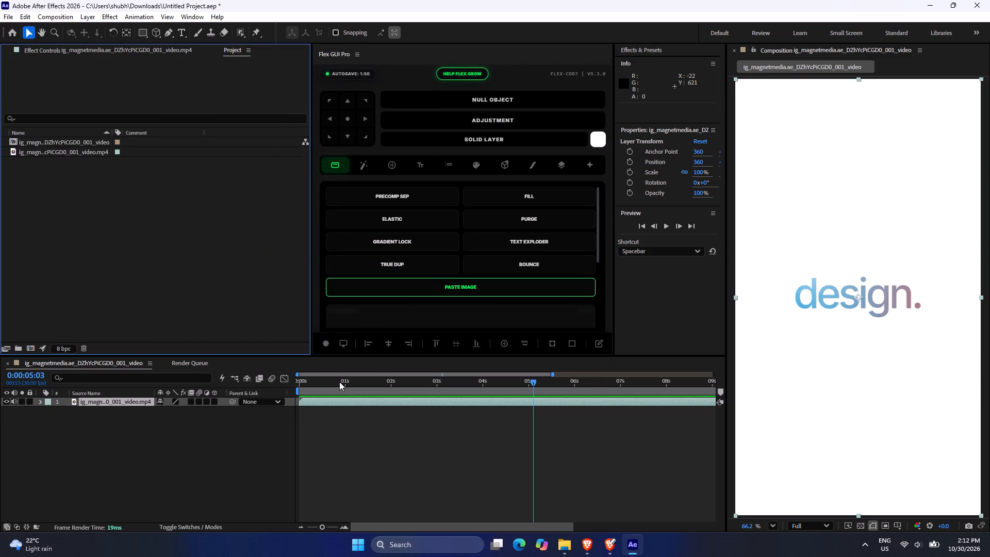
Scrub through the reference video from its first frame to its end and back to review its text animation scenes.
left_click_drag(332, 383, 299, 393)
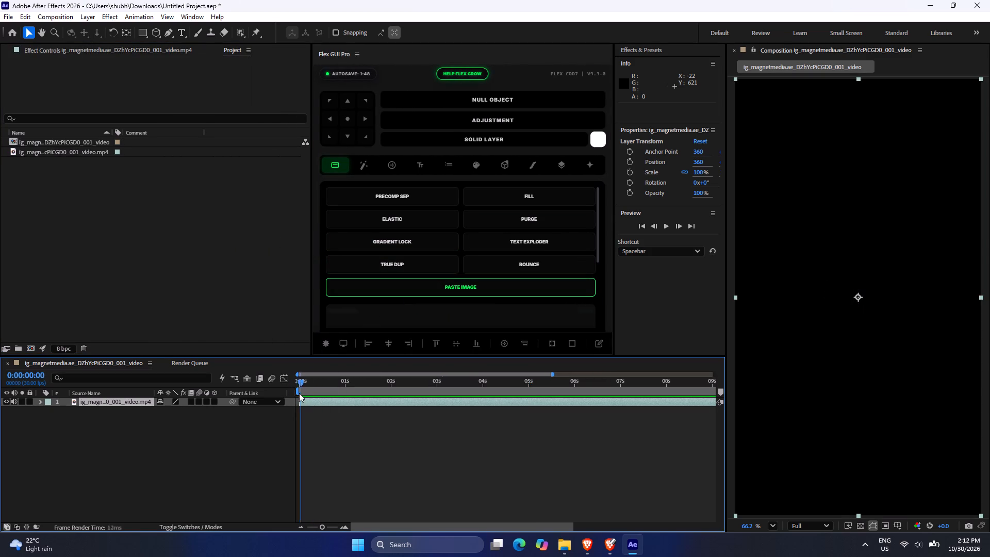
left_click_drag(299, 393, 301, 392)
left_click_drag(301, 392, 353, 399)
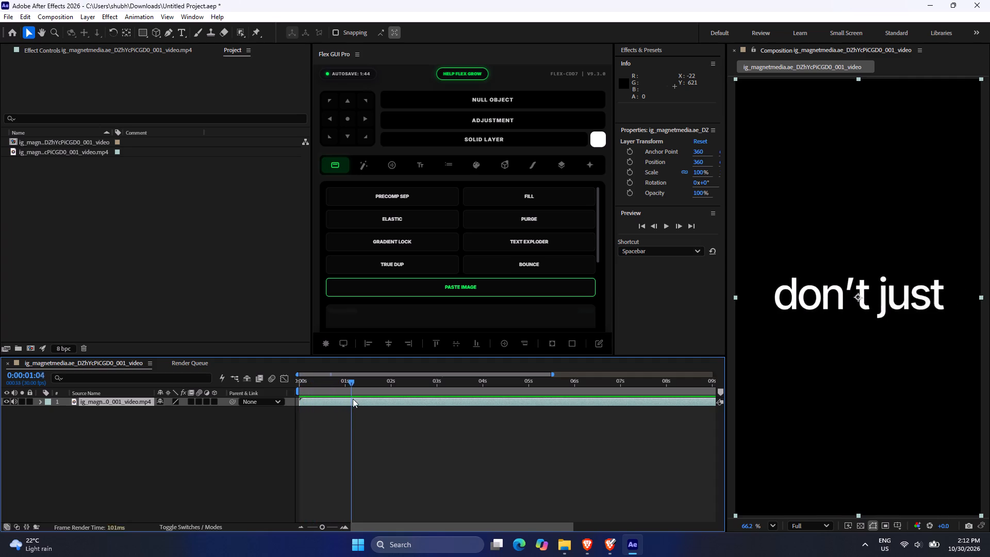
left_click_drag(353, 399, 398, 404)
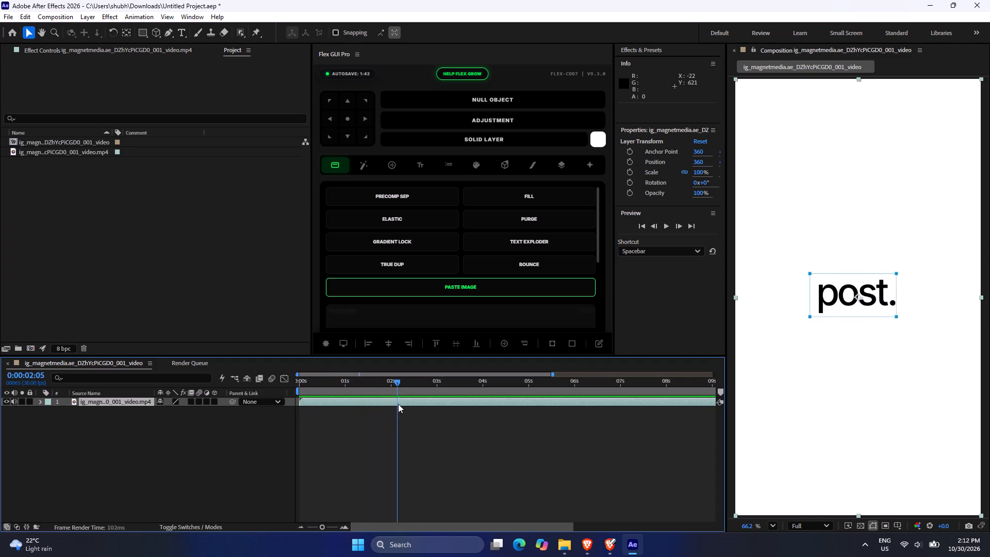
left_click_drag(398, 404, 458, 404)
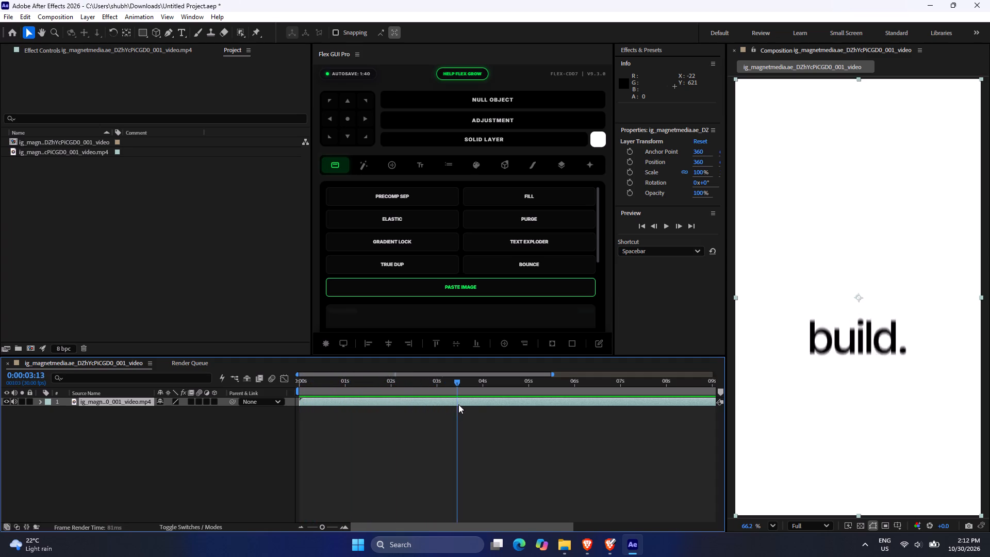
left_click_drag(458, 404, 552, 396)
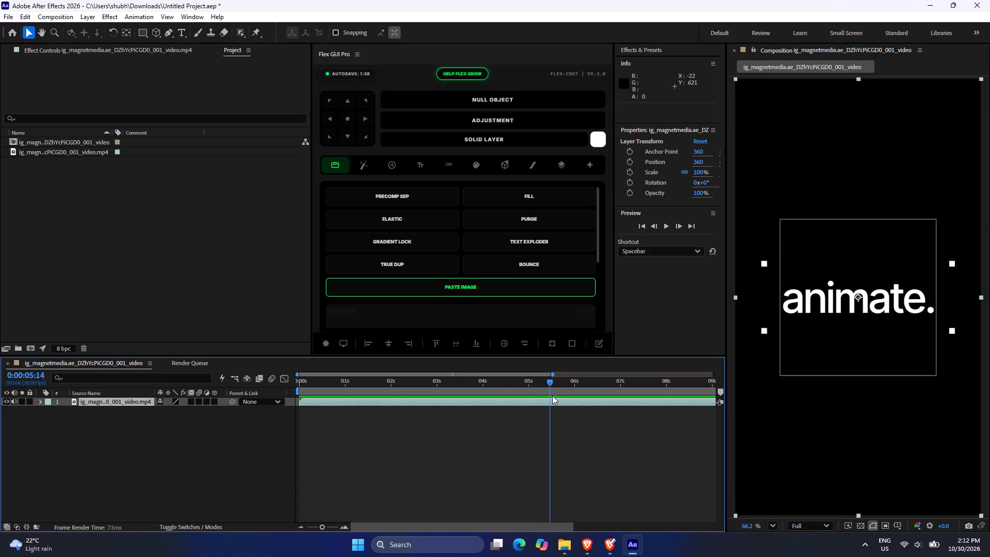
left_click_drag(552, 396, 654, 381)
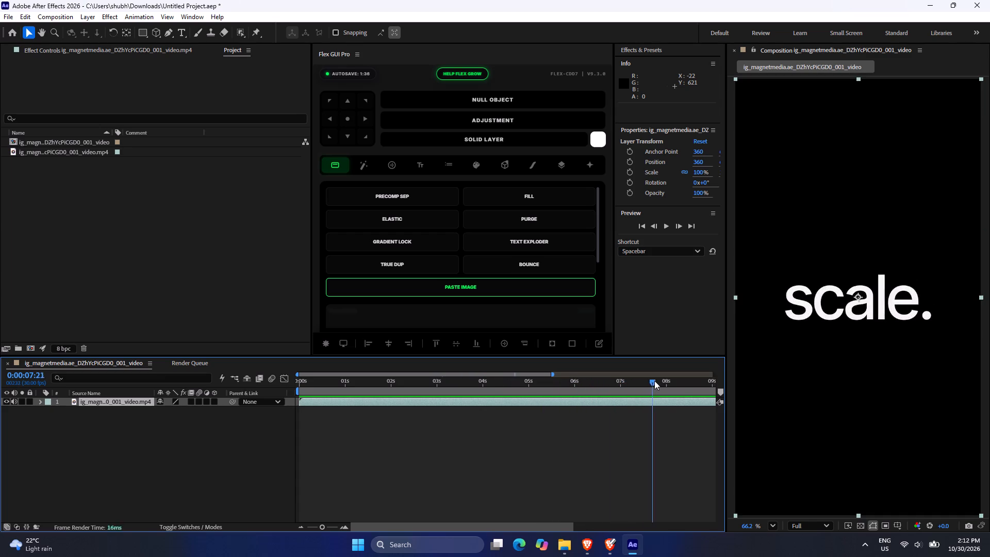
left_click_drag(654, 381, 734, 388)
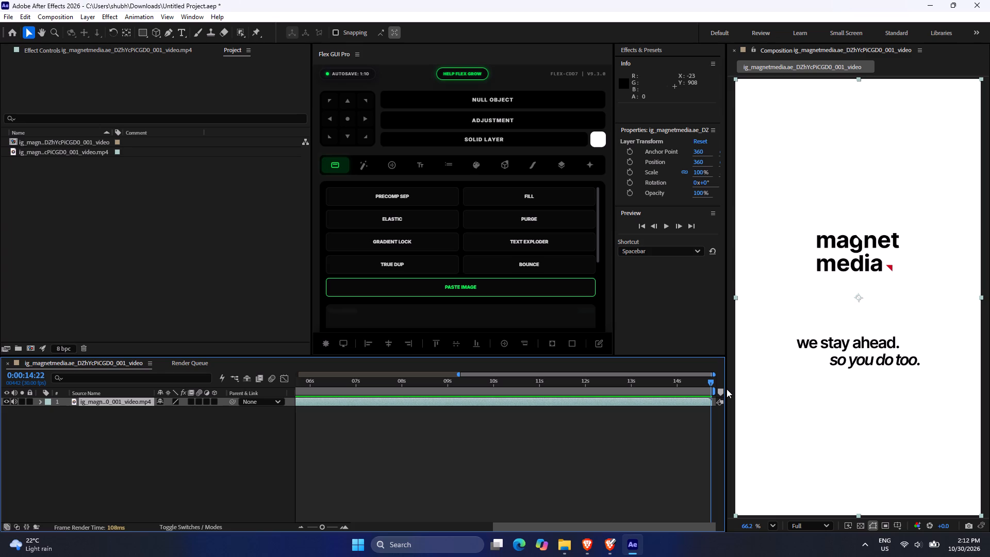
left_click_drag(315, 381, 291, 381)
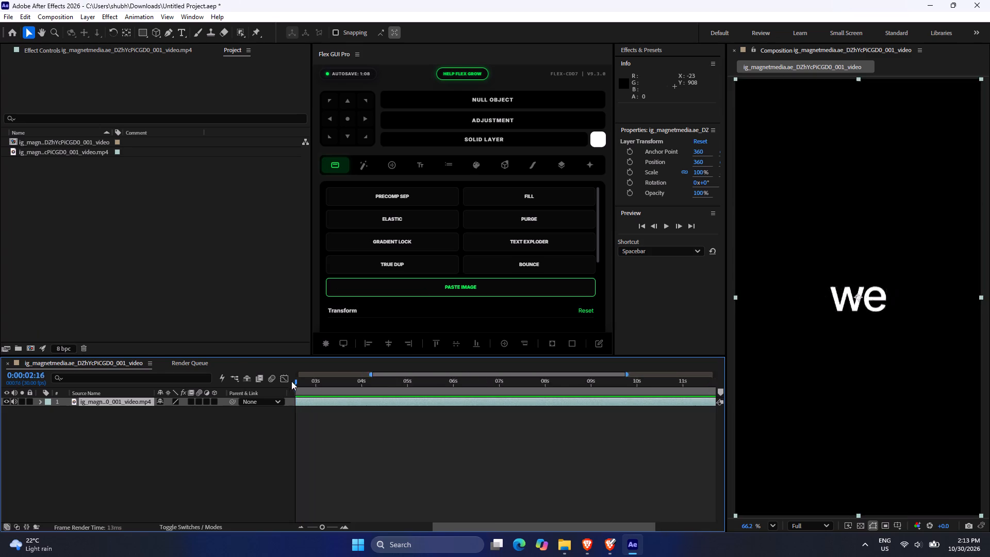
left_click_drag(291, 381, 283, 385)
Switch to the Brave browser window with the YouTube background music video.
left_click(590, 544)
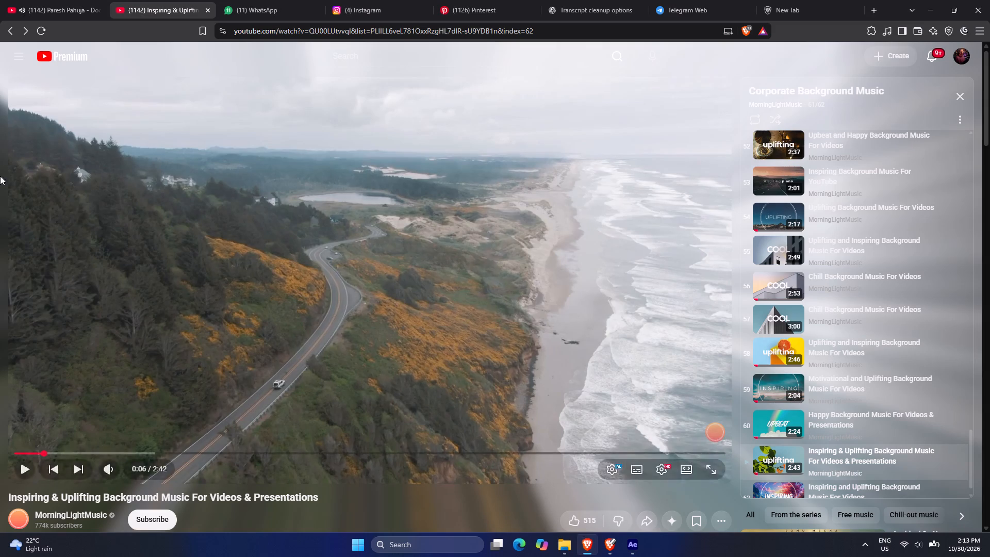
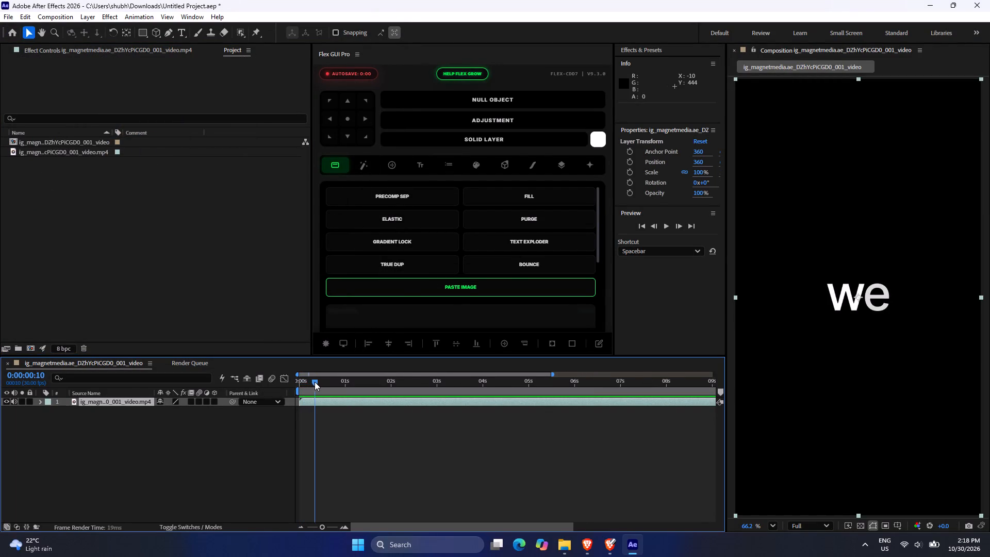
Scrub the reference video to find the frame where the black "don't just" scene cuts to the white "post." scene.
left_click_drag(315, 382, 338, 384)
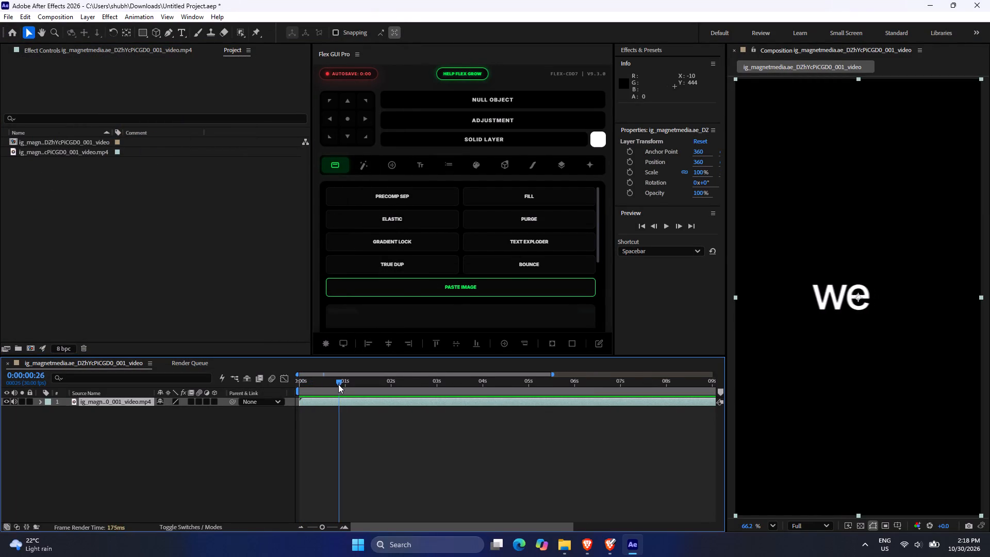
left_click_drag(338, 384, 362, 386)
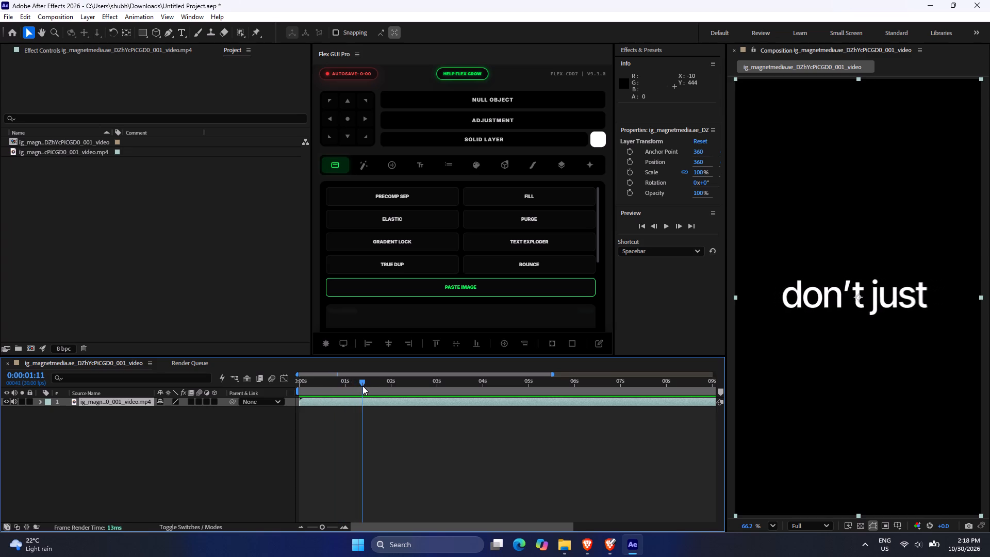
left_click_drag(362, 386, 370, 385)
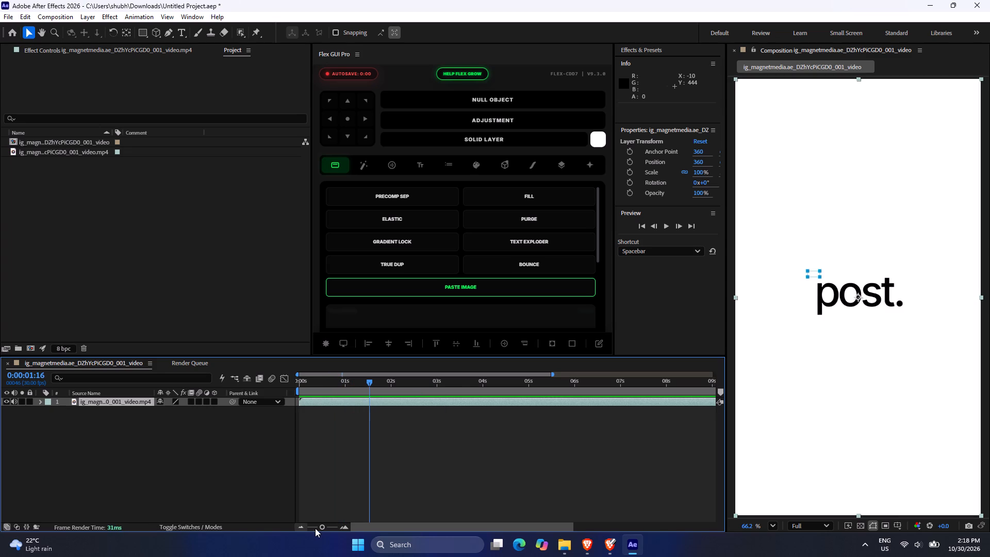
left_click_drag(320, 527, 335, 527)
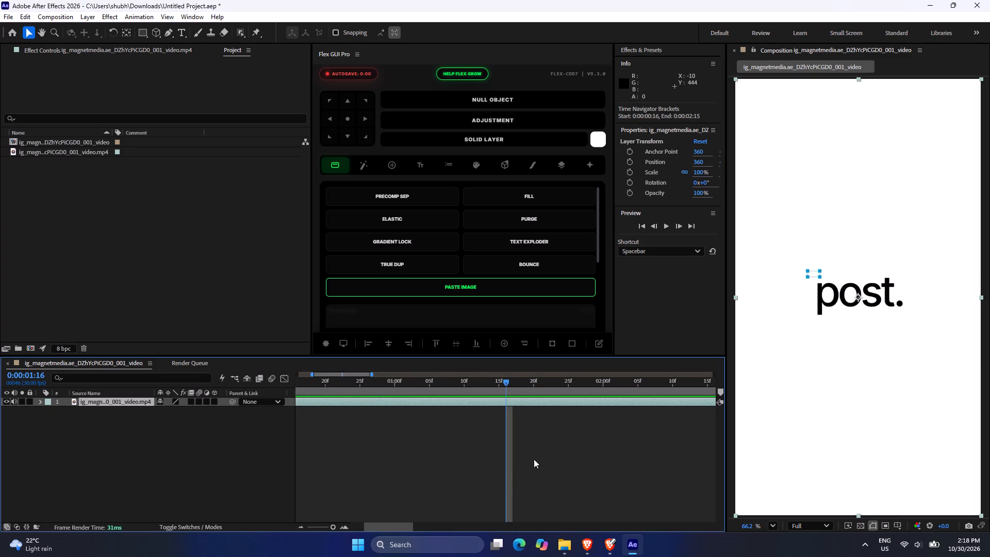
left_click_drag(502, 382, 501, 382)
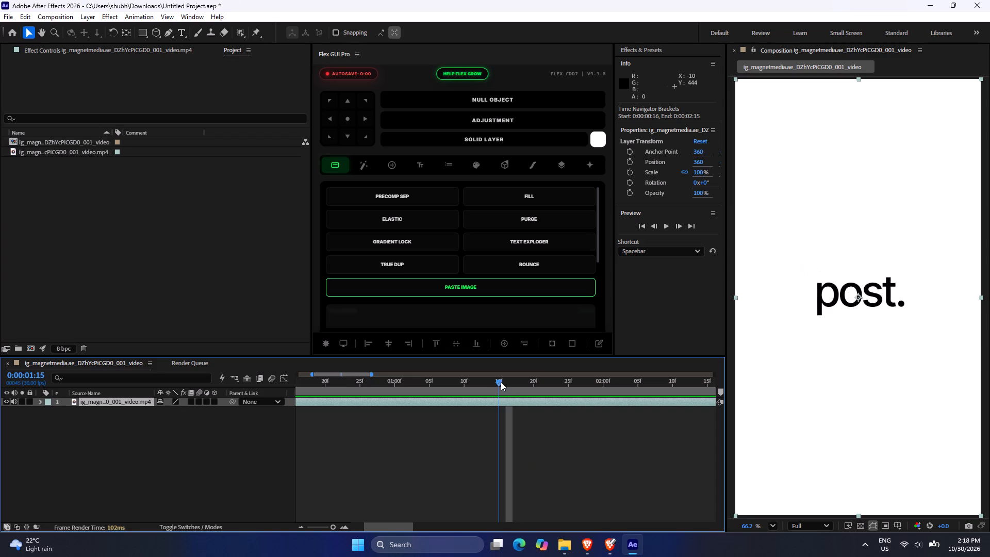
left_click_drag(501, 382, 493, 382)
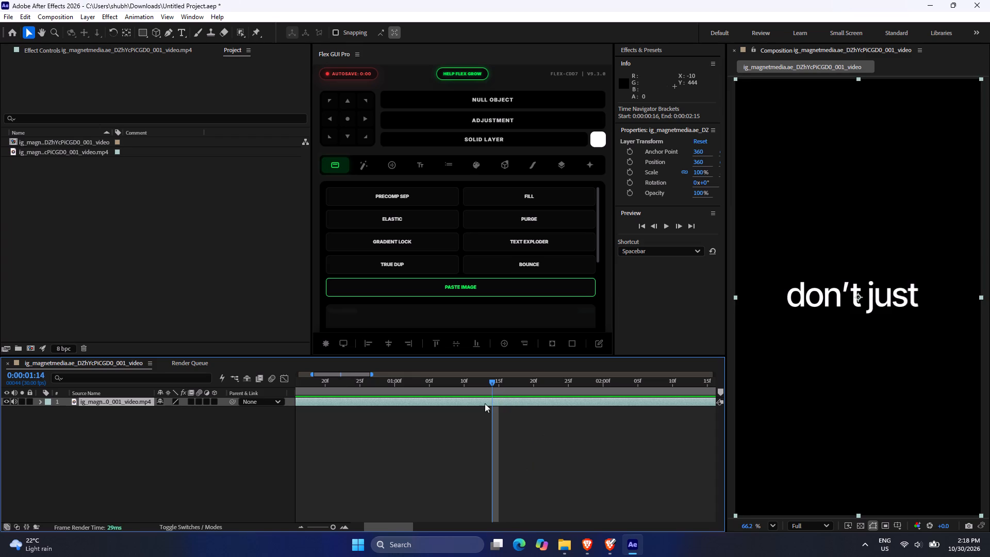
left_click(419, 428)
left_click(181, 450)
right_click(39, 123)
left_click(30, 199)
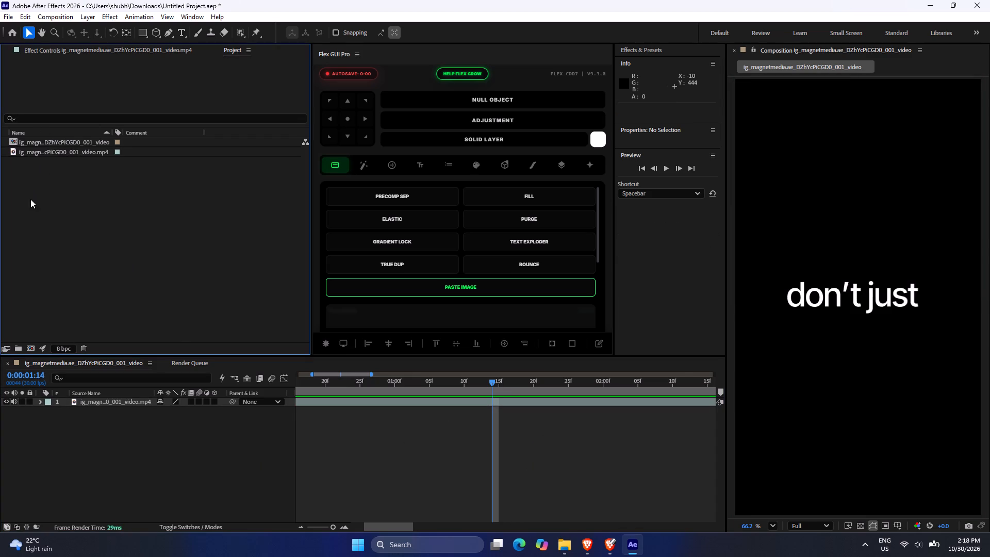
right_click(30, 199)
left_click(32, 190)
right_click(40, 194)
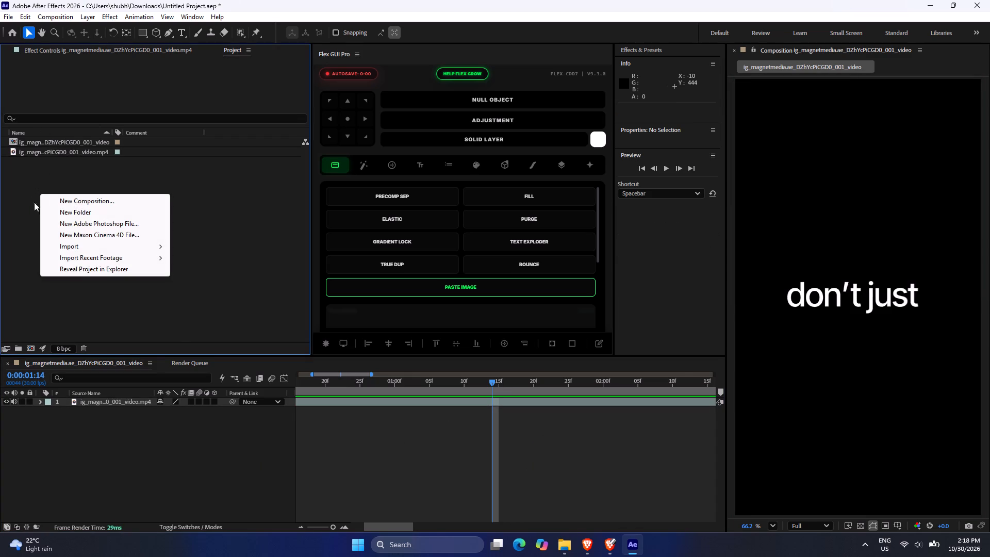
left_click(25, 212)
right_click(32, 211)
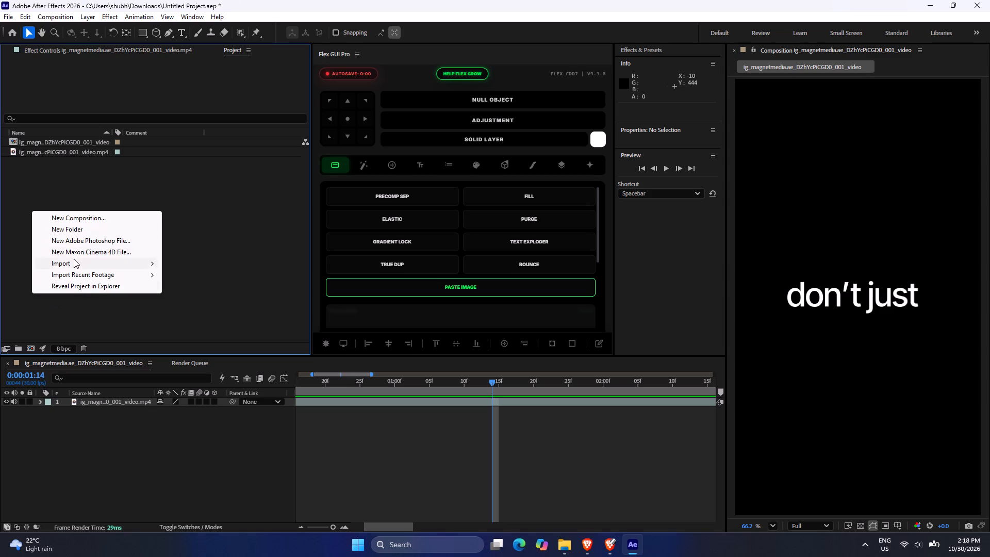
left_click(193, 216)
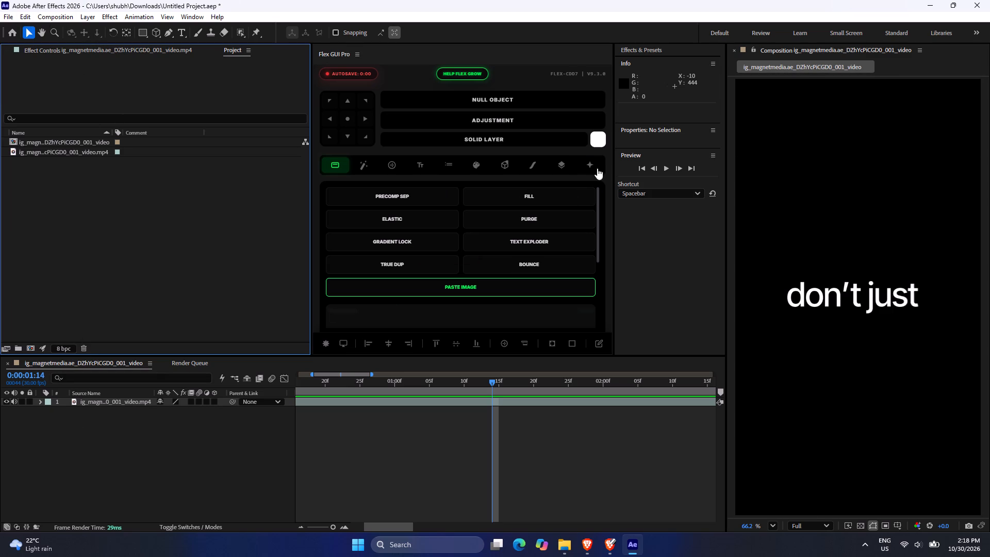
Add a white solid layer above the reference video in the composition using Flex GUI Pro.
left_click(482, 135)
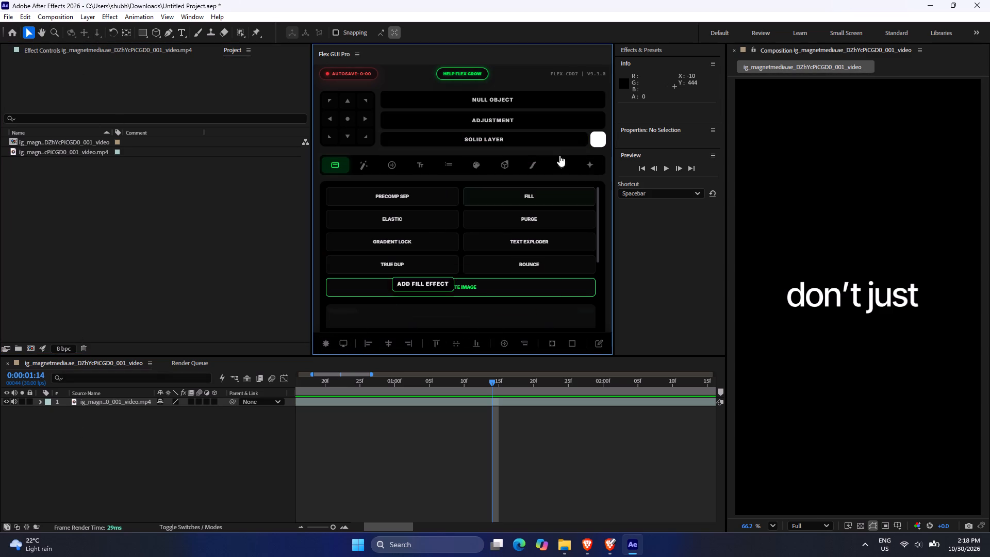
left_click(111, 415)
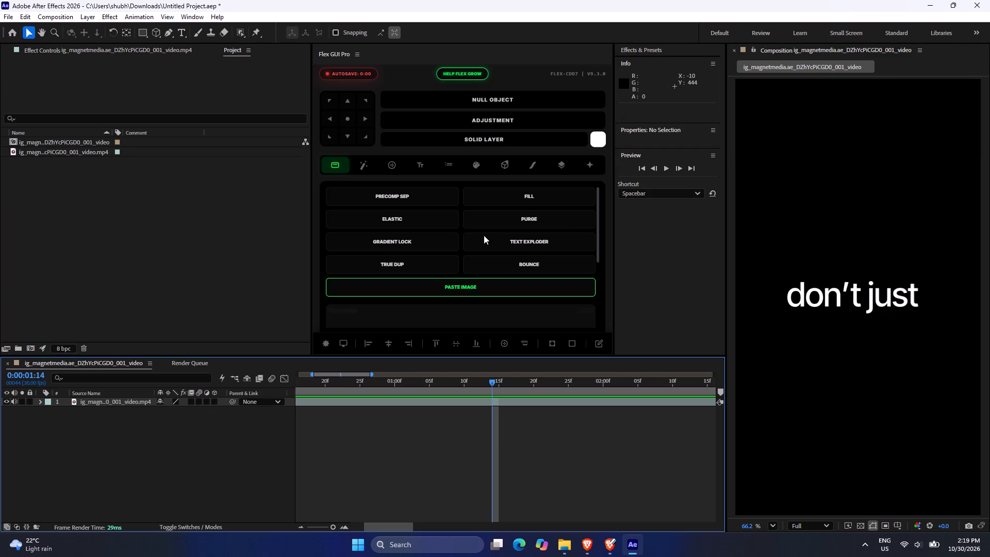
left_click(499, 144)
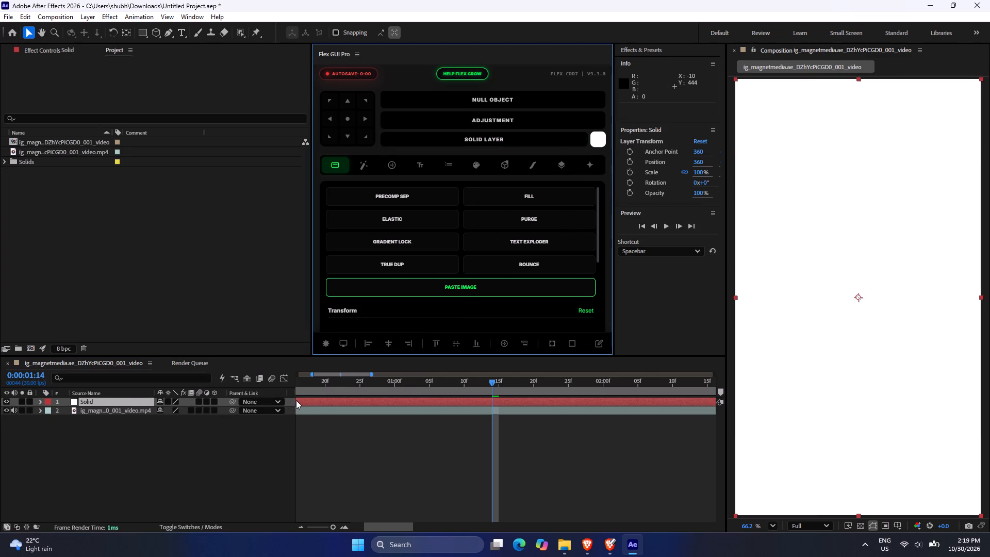
Hide the white solid layer and shift it in the timeline so it starts at 0:00:01:15.
left_click(6, 400)
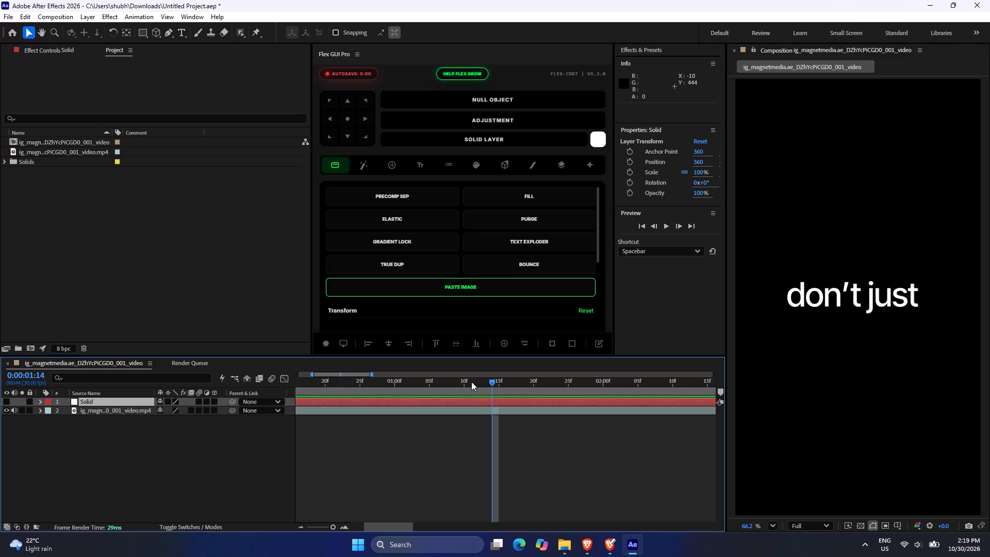
left_click(492, 382)
left_click_drag(304, 400, 546, 394)
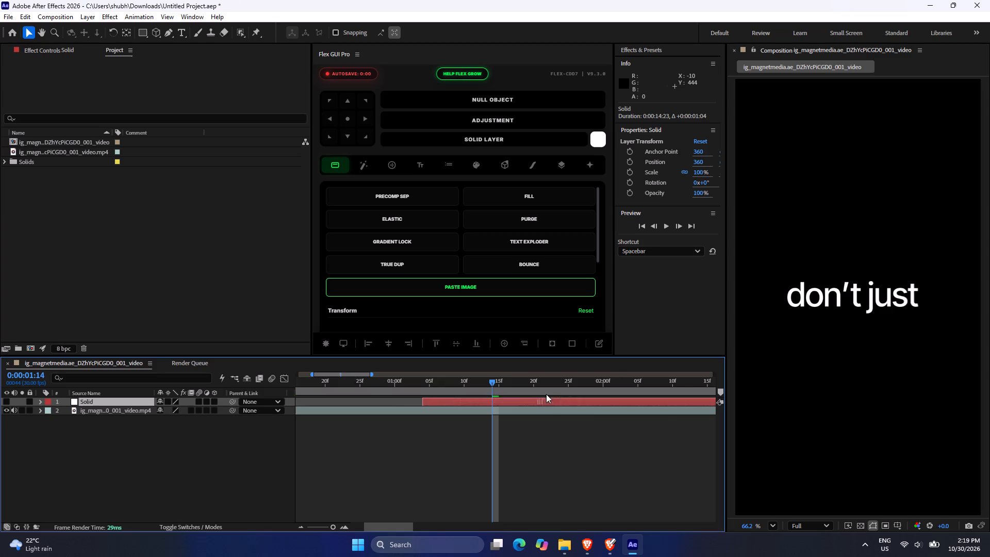
left_click_drag(546, 394, 573, 396)
left_click_drag(472, 399, 513, 400)
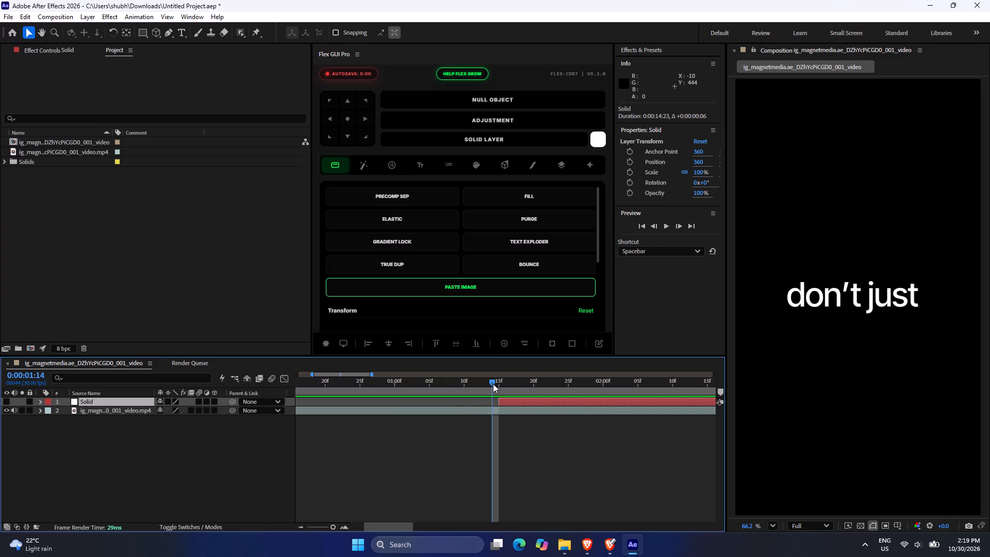
Check the solid's start at 0:00:01:15 with the reference video hidden, and turn both layers' visibility back on.
left_click_drag(492, 382, 488, 378)
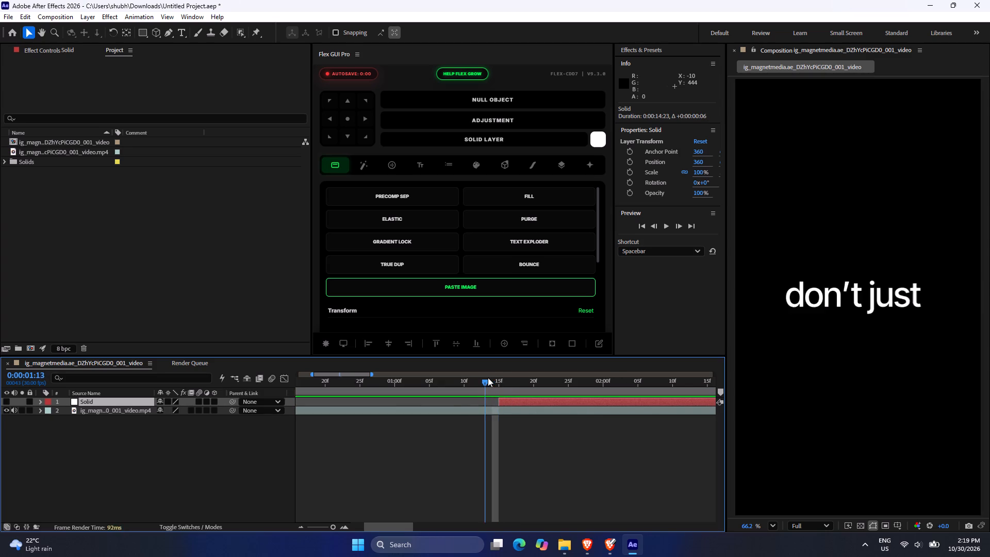
left_click_drag(488, 378, 476, 384)
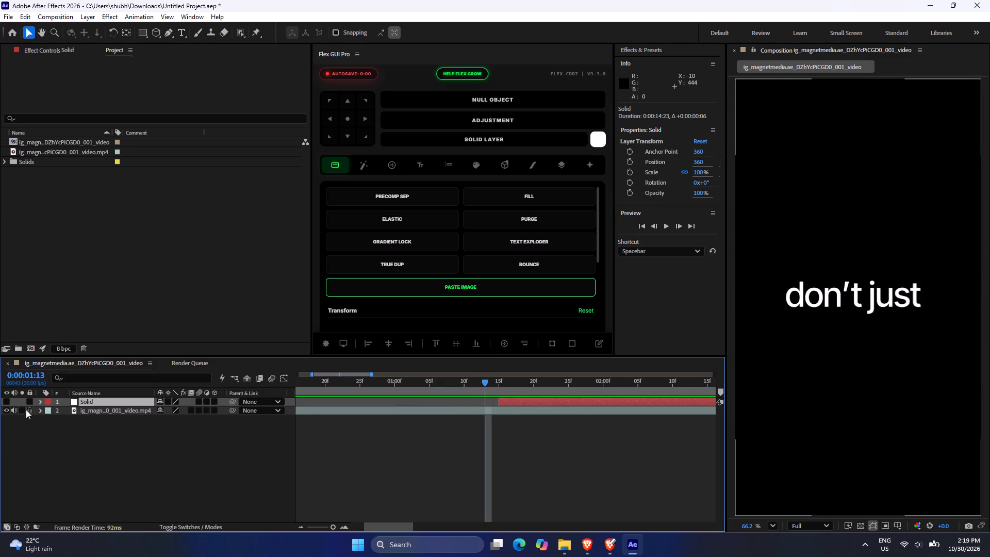
left_click(6, 411)
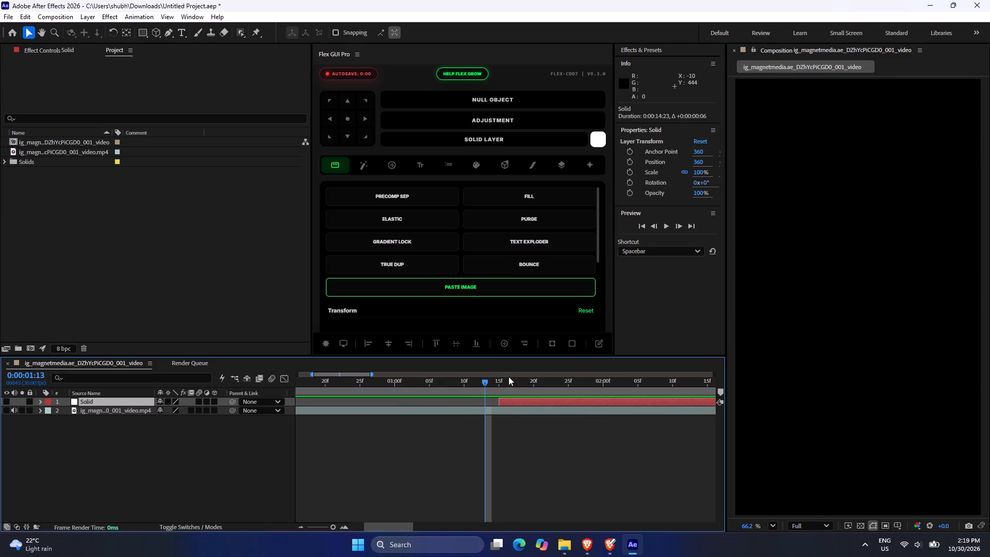
left_click_drag(491, 382, 501, 386)
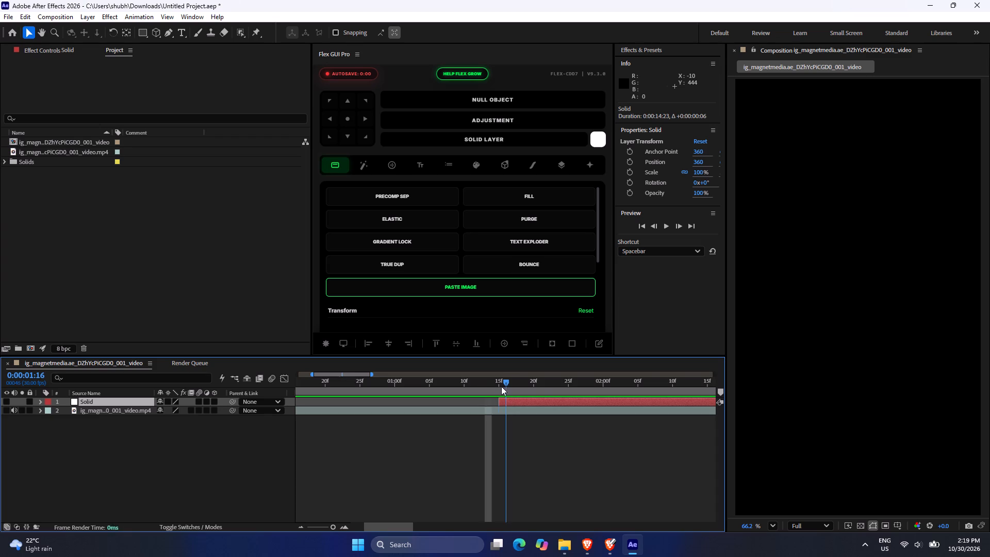
left_click_drag(501, 386, 497, 386)
left_click(518, 402)
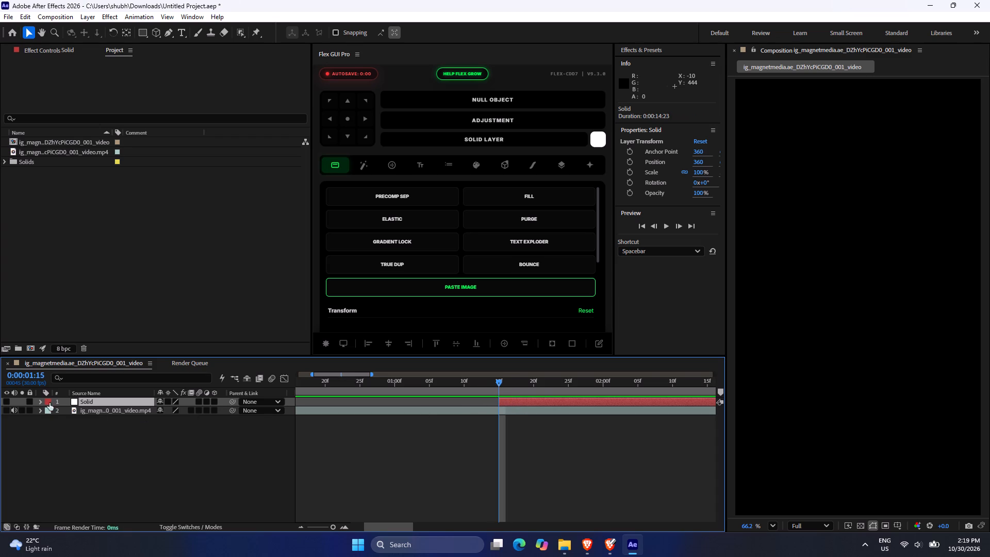
left_click(5, 400)
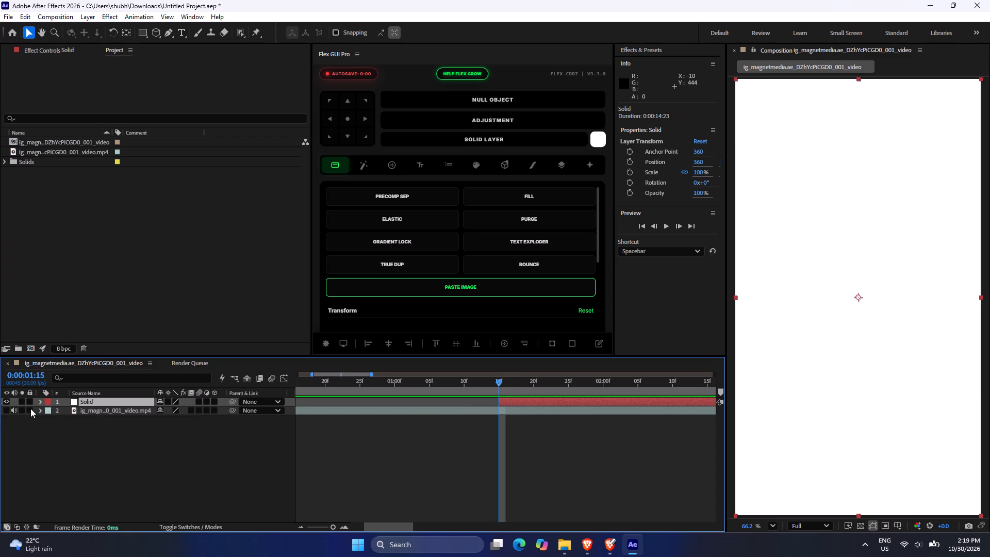
left_click(5, 412)
left_click_drag(495, 382, 489, 380)
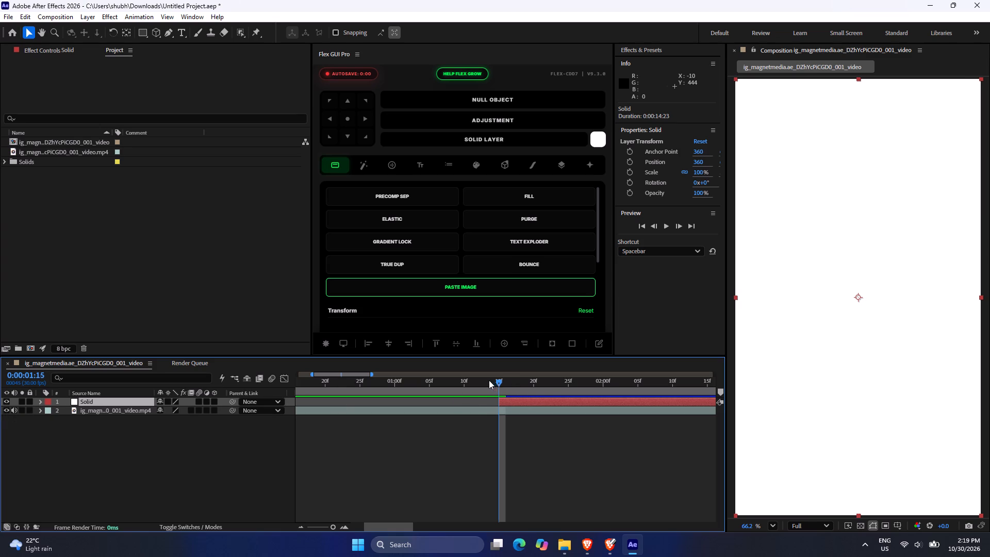
left_click_drag(489, 380, 508, 388)
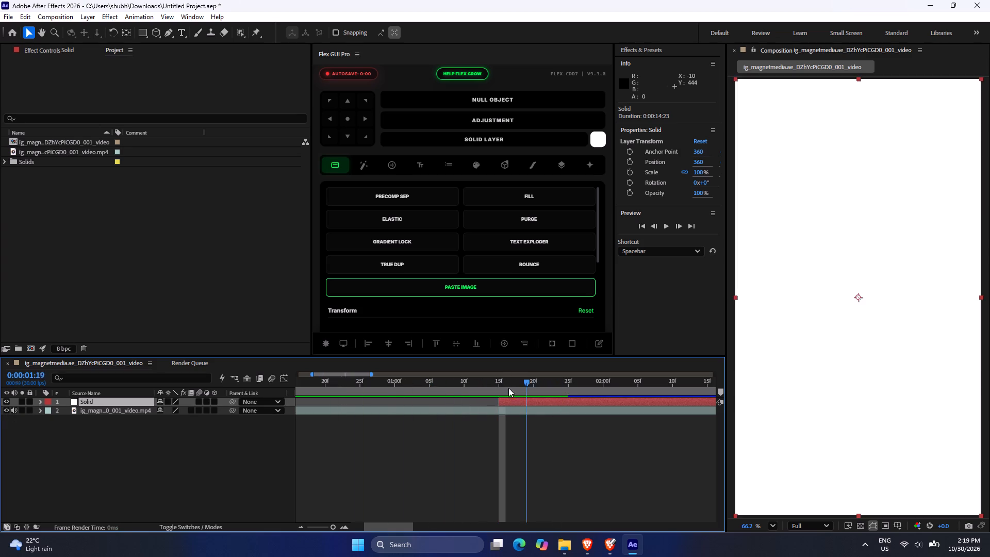
Scrub back and forth through the opening frames from 0:00:00:00 to examine how the word "we" fades in.
left_click_drag(508, 388, 269, 388)
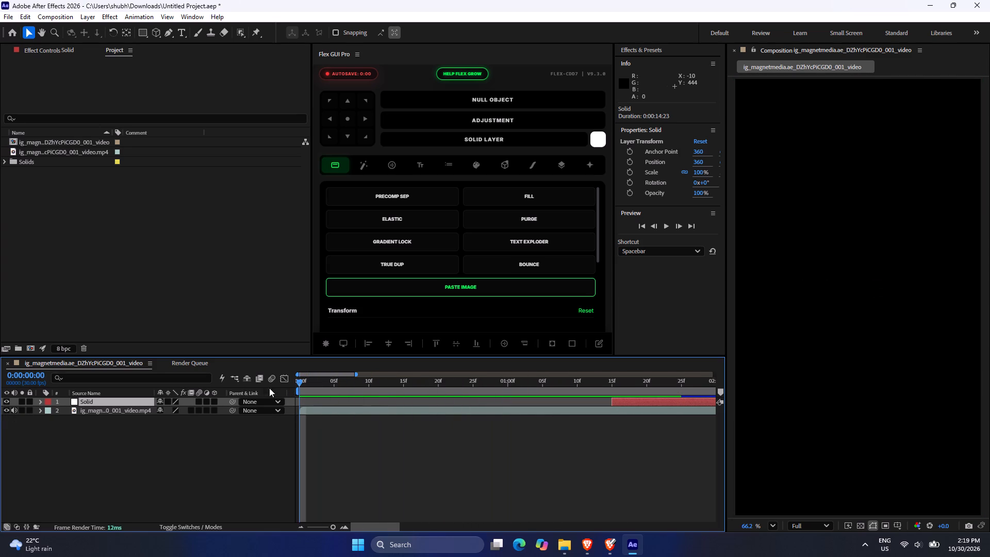
left_click_drag(269, 388, 357, 386)
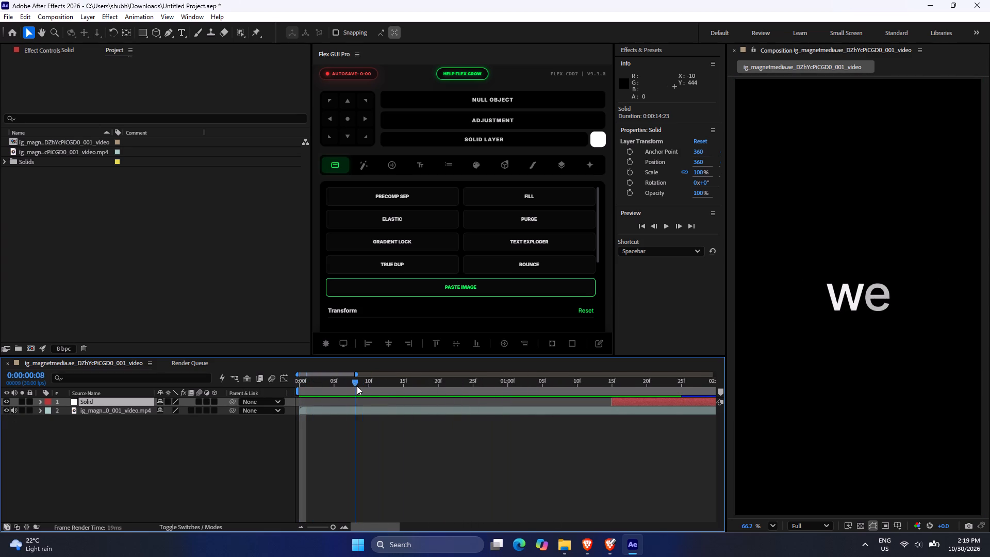
left_click_drag(357, 386, 320, 380)
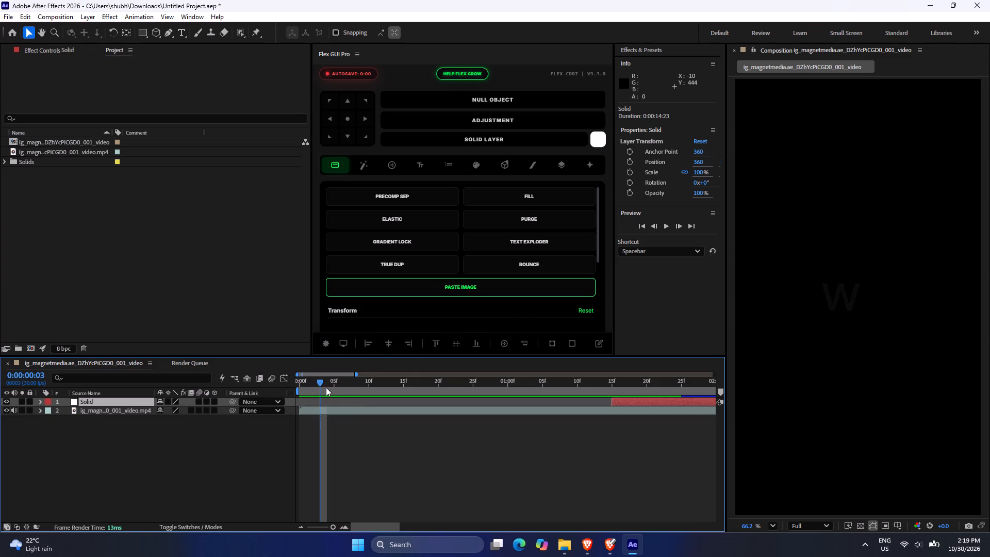
left_click_drag(324, 385, 336, 381)
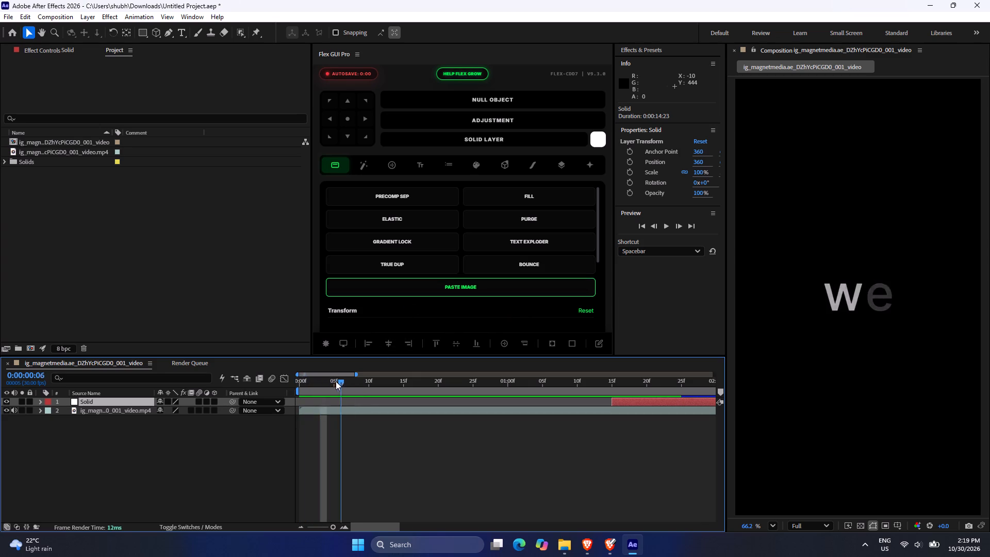
left_click_drag(336, 381, 388, 386)
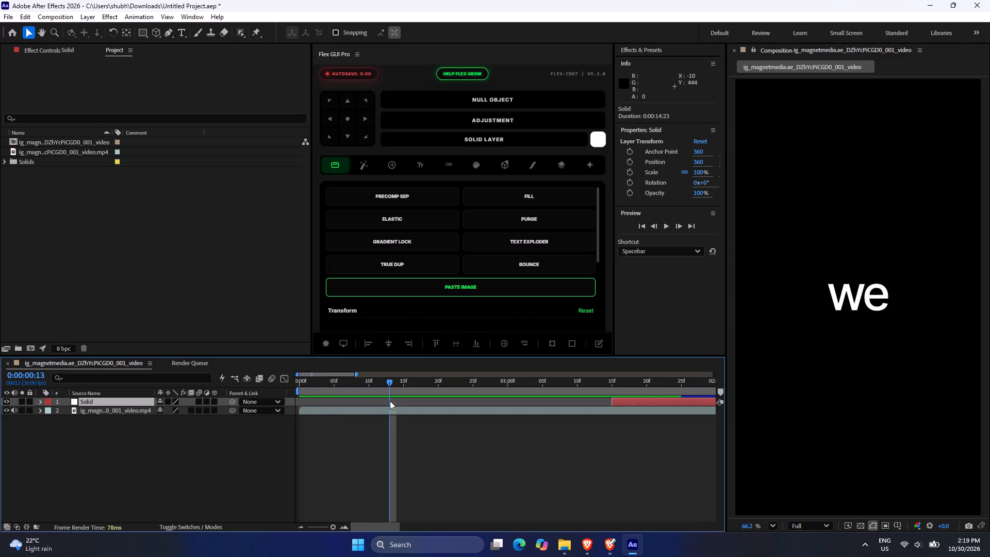
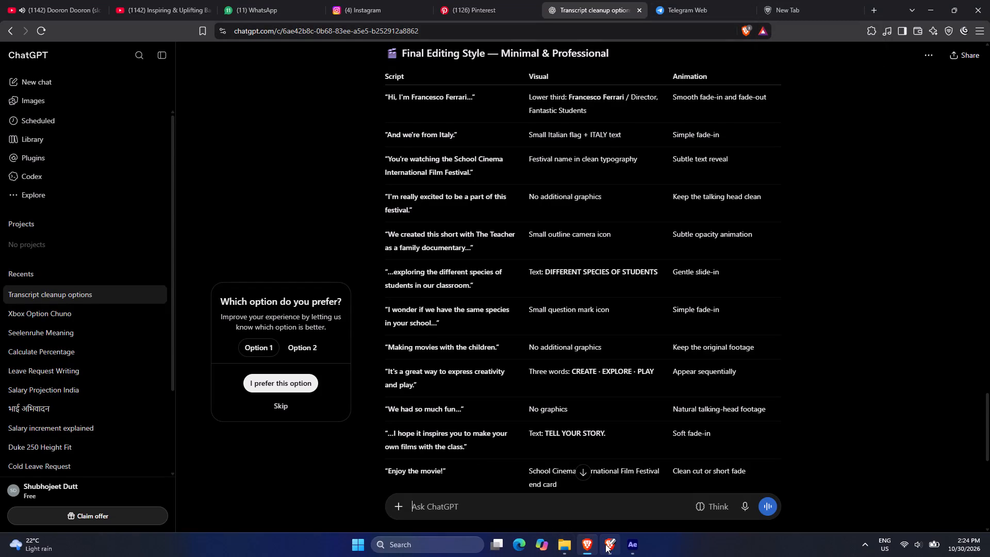
Switch to After Effects, set the Flex GUI Pro solid colour to black, and add a black solid layer above the white solid.
left_click(630, 556)
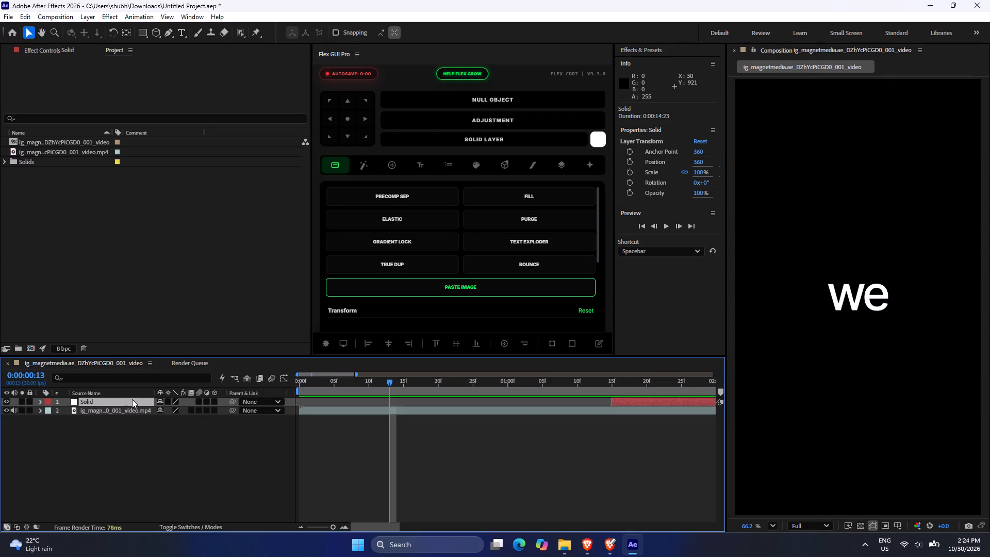
left_click(118, 399)
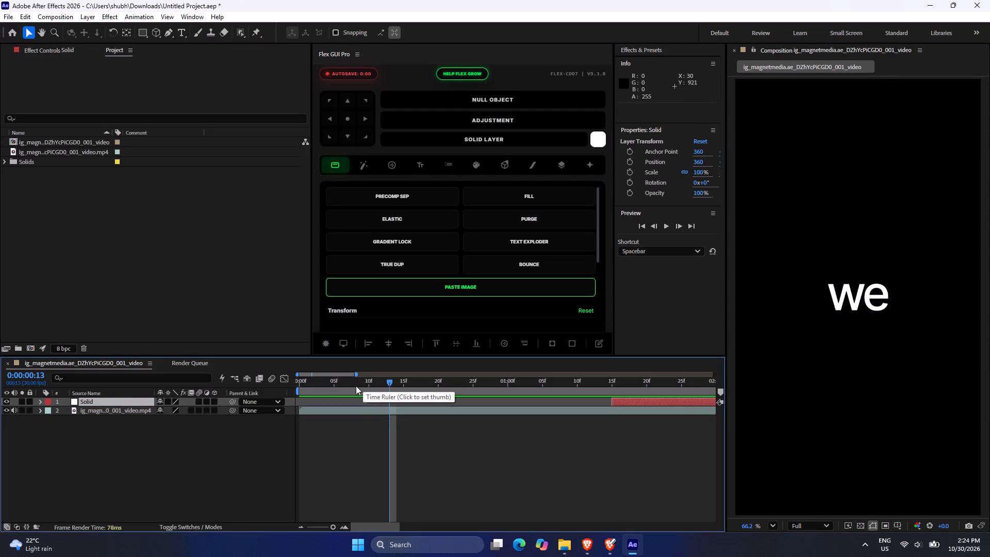
left_click_drag(356, 383, 533, 391)
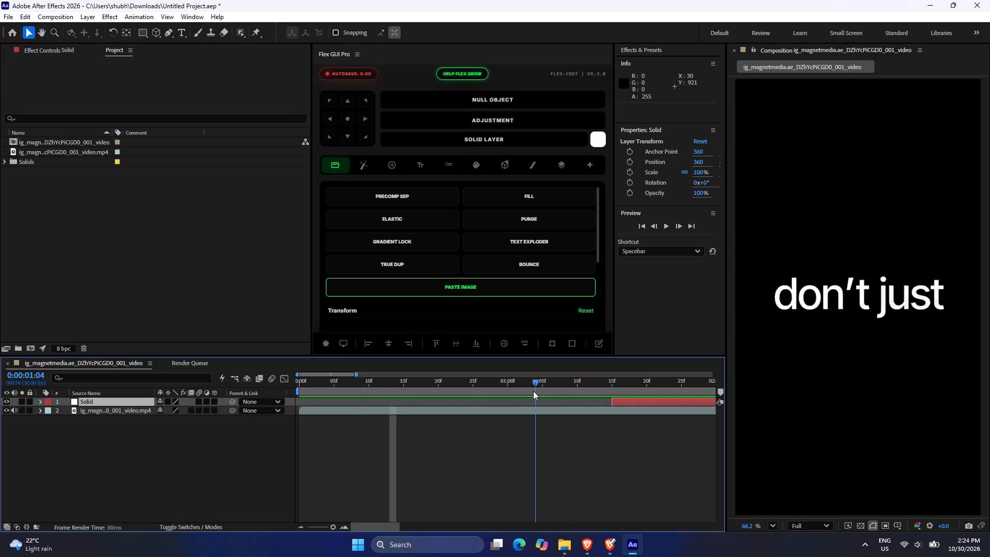
left_click_drag(533, 391, 307, 391)
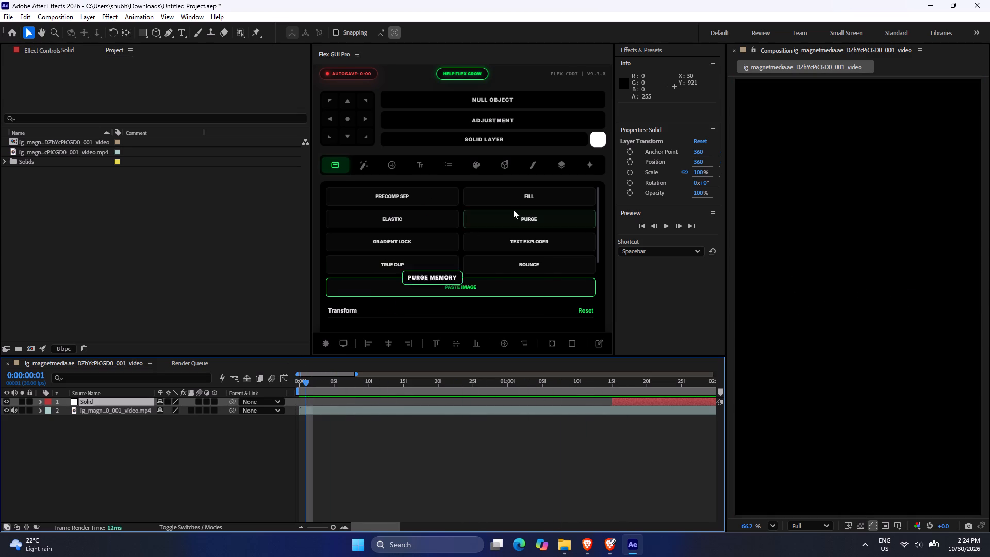
left_click(597, 145)
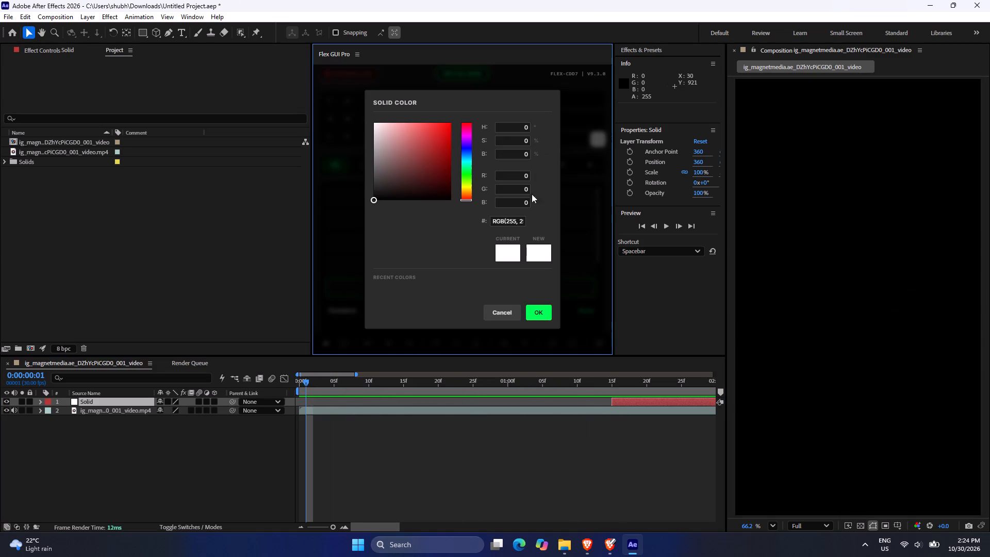
left_click_drag(430, 178, 360, 215)
left_click(533, 314)
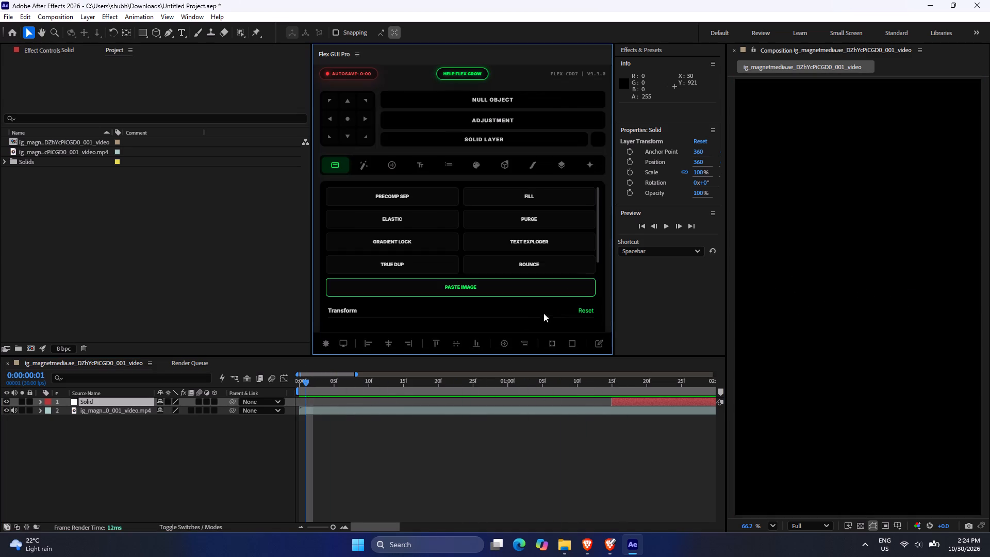
left_click(459, 143)
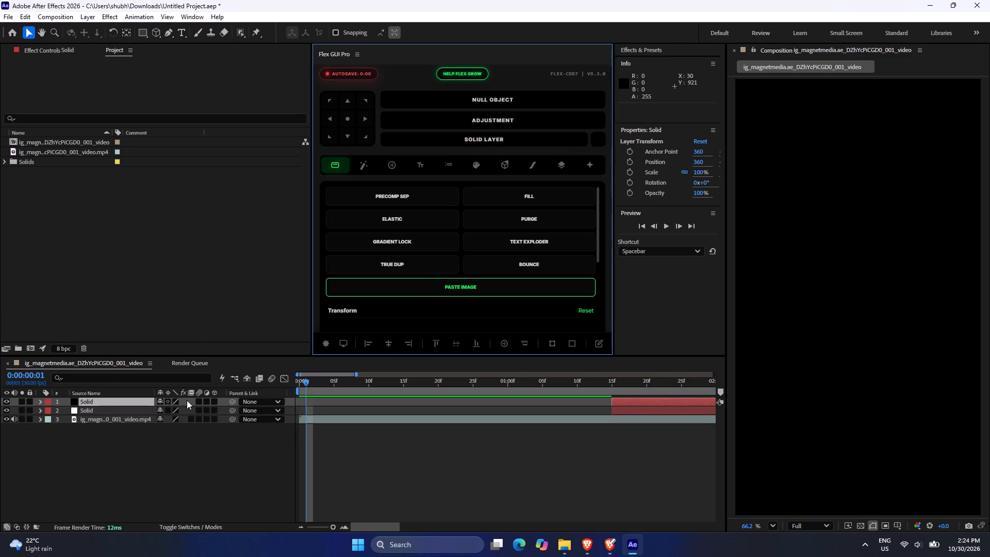
Shift the black solid earlier in the timeline so it ends at 0:00:01:15, where the white solid starts, and check the junction.
left_click_drag(661, 402, 316, 397)
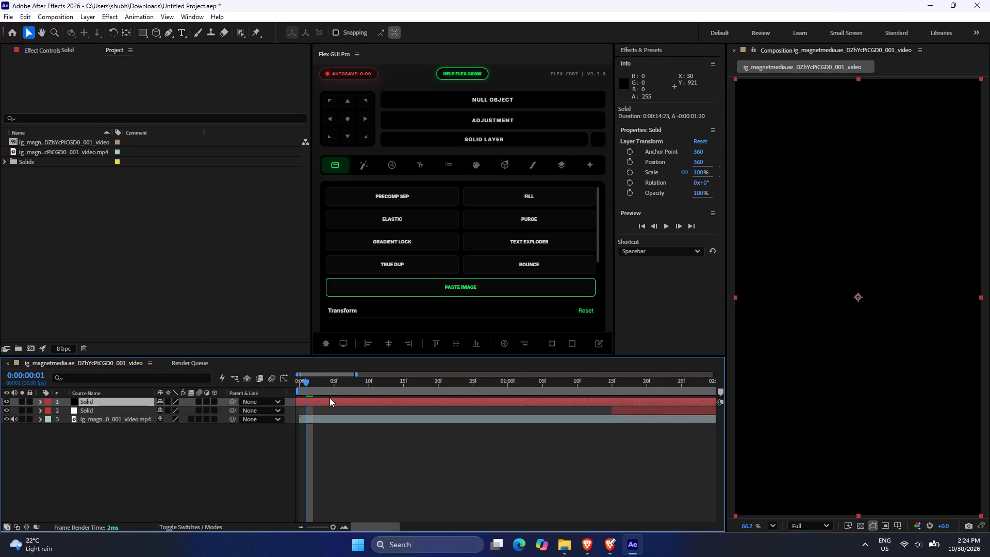
left_click_drag(690, 399, 234, 407)
left_click_drag(708, 403, 406, 405)
left_click_drag(703, 399, 608, 400)
left_click_drag(608, 400, 254, 402)
left_click_drag(679, 404, 383, 410)
left_click_drag(383, 410, 387, 410)
left_click_drag(709, 401, 497, 402)
left_click_drag(662, 400, 543, 400)
left_click_drag(654, 399, 557, 400)
left_click_drag(655, 404, 570, 403)
left_click_drag(665, 401, 579, 405)
left_click_drag(676, 403, 571, 402)
left_click_drag(673, 402, 622, 401)
left_click_drag(622, 401, 589, 400)
left_click_drag(695, 398, 617, 399)
left_click_drag(718, 395, 607, 398)
left_click_drag(648, 400, 542, 400)
left_click_drag(670, 395, 493, 405)
left_click_drag(640, 402, 518, 402)
left_click_drag(687, 401, 557, 398)
left_click_drag(674, 400, 516, 402)
left_click_drag(643, 398, 549, 400)
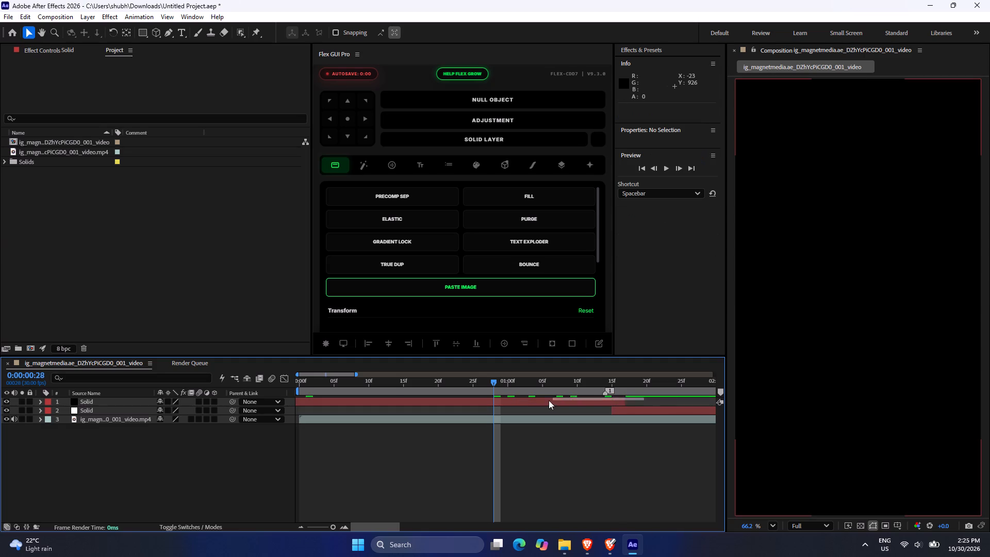
left_click_drag(549, 400, 546, 401)
left_click_drag(607, 403, 598, 403)
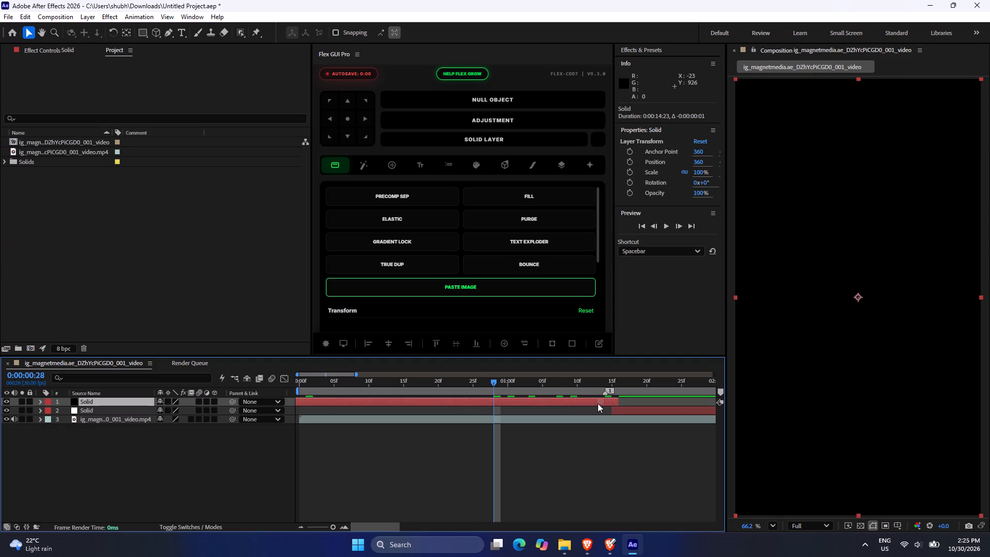
left_click_drag(598, 403, 592, 404)
left_click_drag(588, 383, 612, 389)
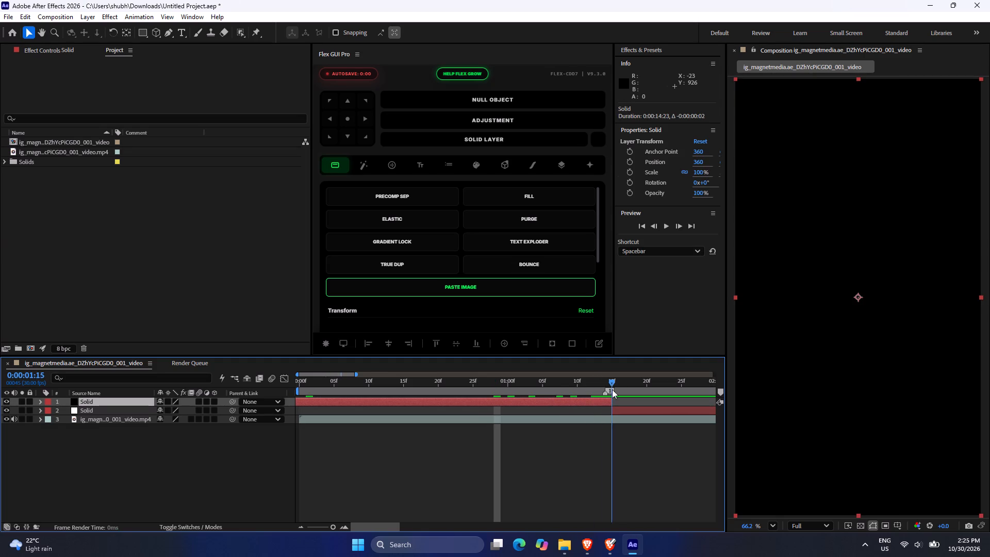
left_click_drag(612, 389, 610, 385)
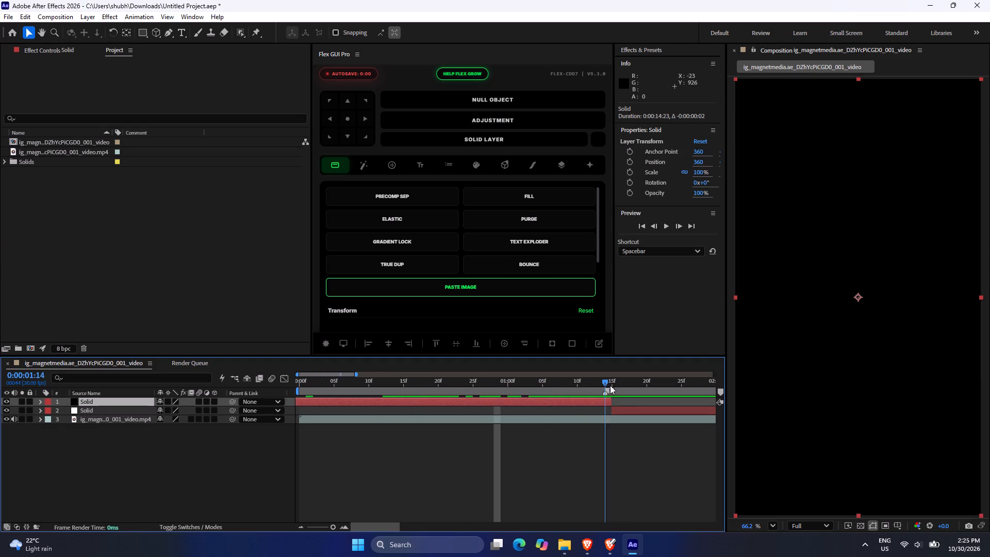
left_click_drag(610, 385, 487, 385)
Reorder the layers so the reference video is on top, followed by the white solid and the black solid.
left_click_drag(92, 403, 92, 405)
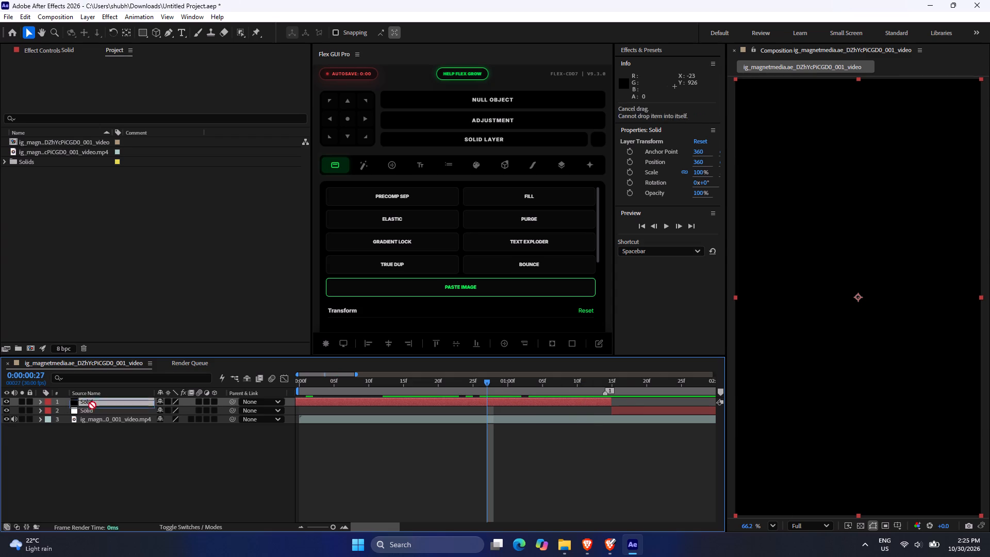
left_click_drag(92, 405, 92, 413)
left_click(580, 454)
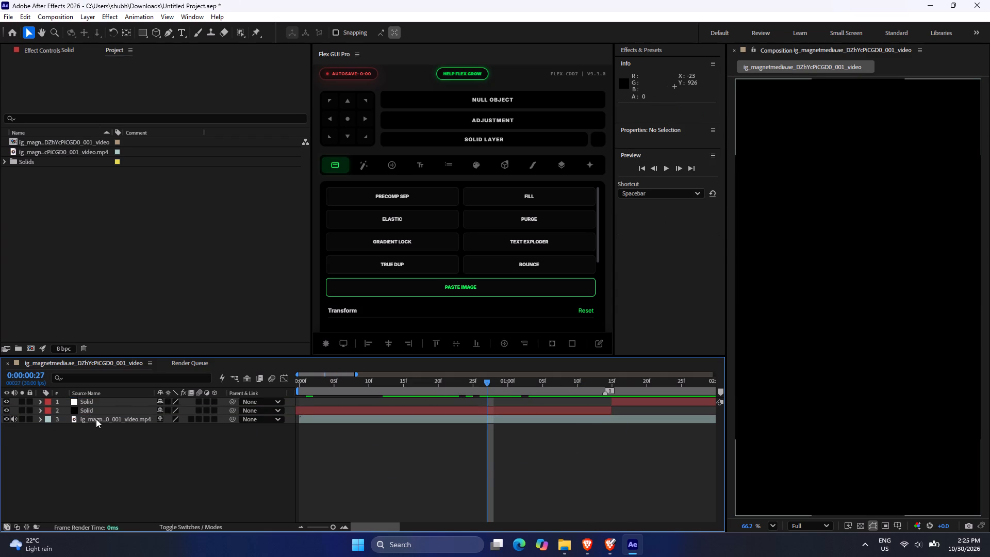
left_click_drag(96, 419, 97, 401)
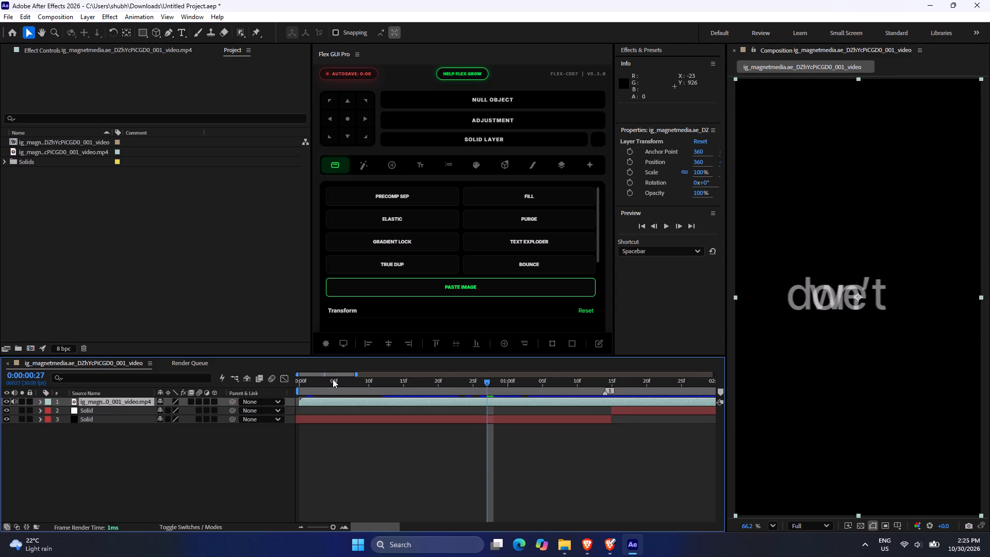
Scrub back and forth through the reference video's opening to examine the "we", "don't just" and "post." text animations and their timing.
left_click_drag(333, 379, 384, 407)
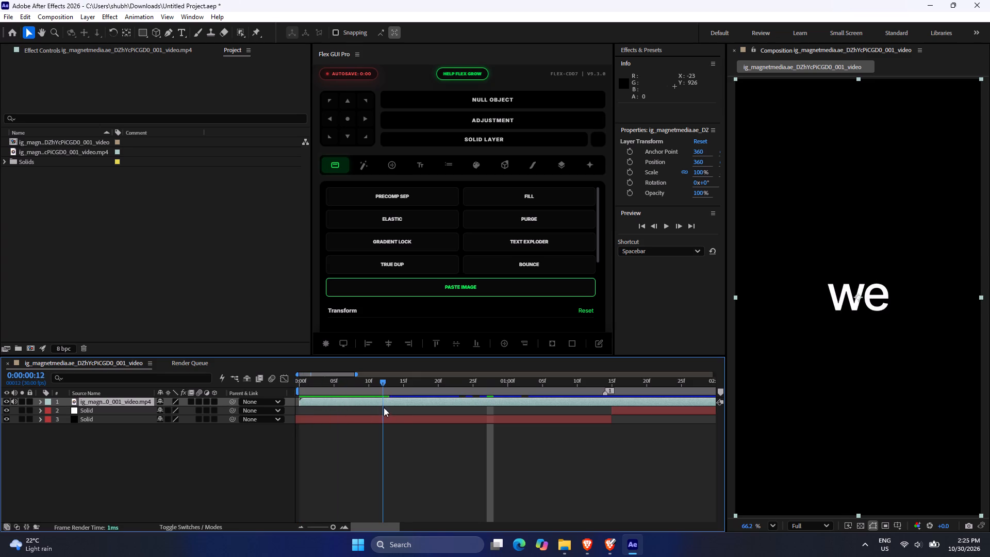
left_click_drag(384, 407, 465, 416)
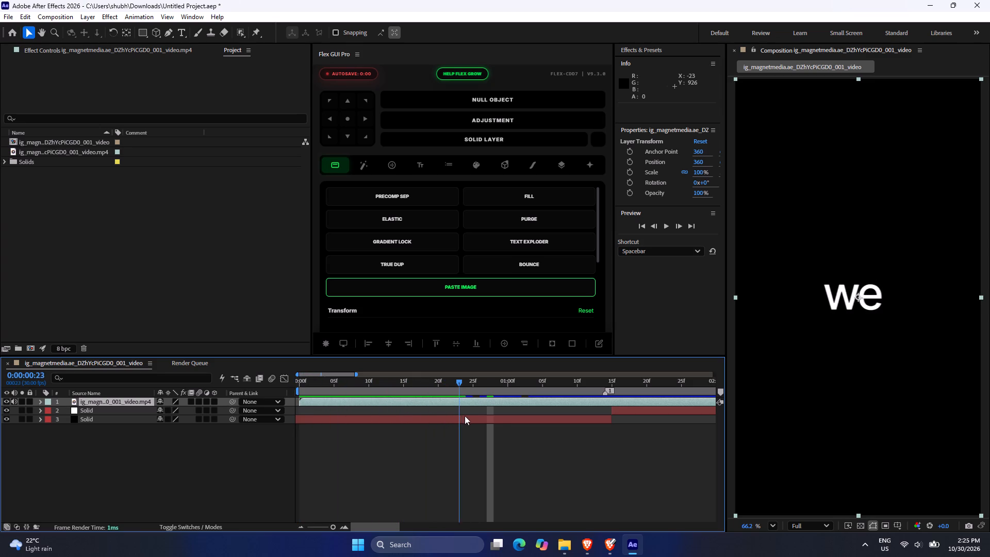
left_click_drag(465, 416, 571, 421)
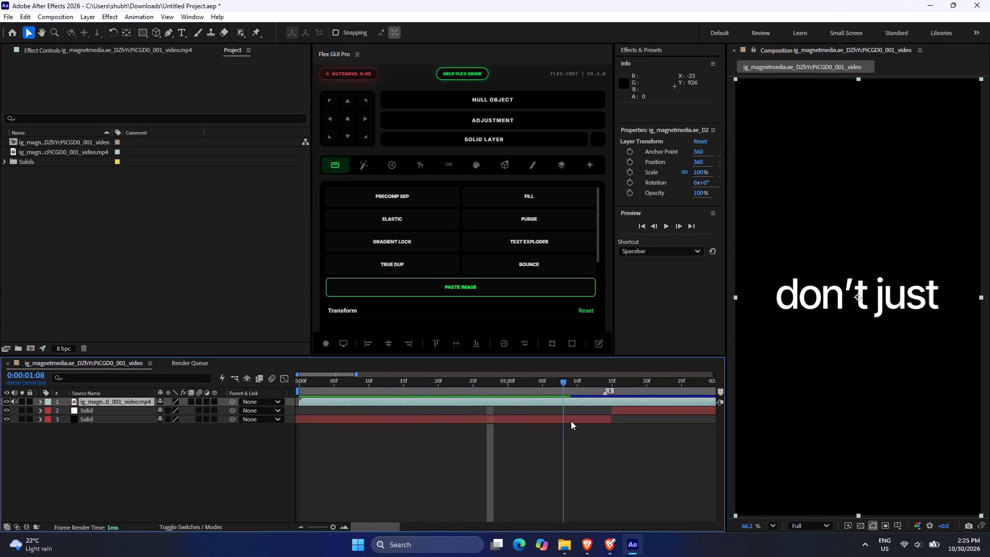
left_click_drag(571, 421, 585, 415)
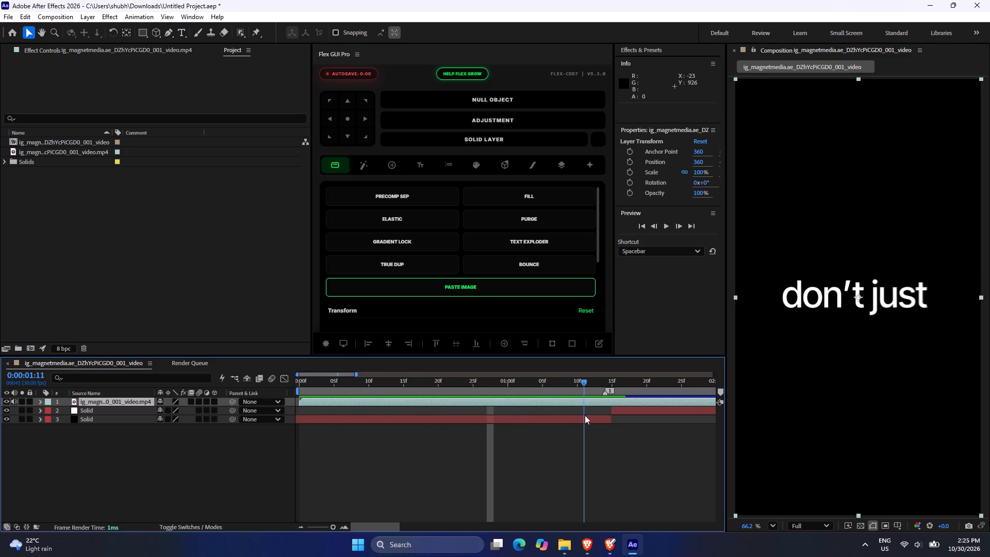
left_click_drag(585, 415, 460, 397)
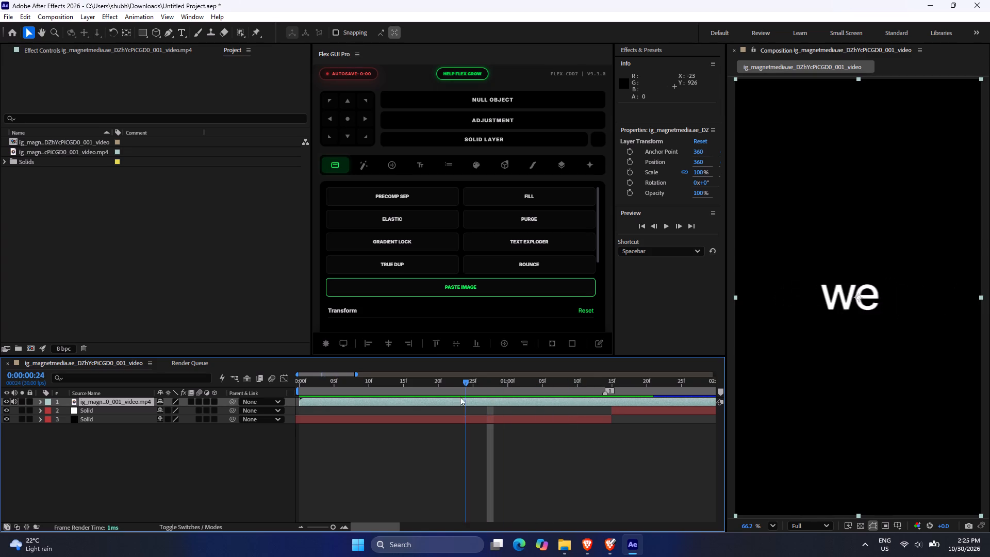
left_click_drag(460, 397, 638, 402)
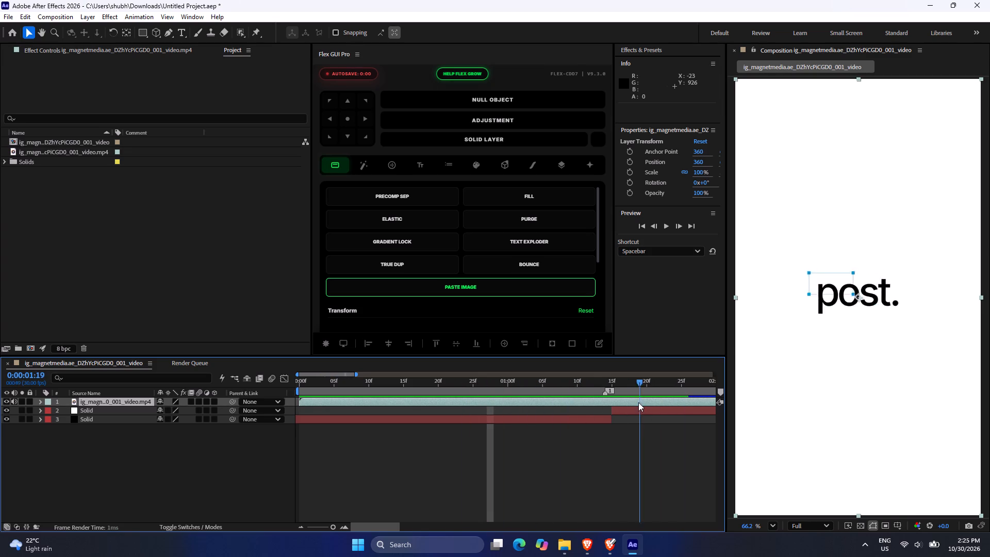
left_click_drag(638, 402, 698, 385)
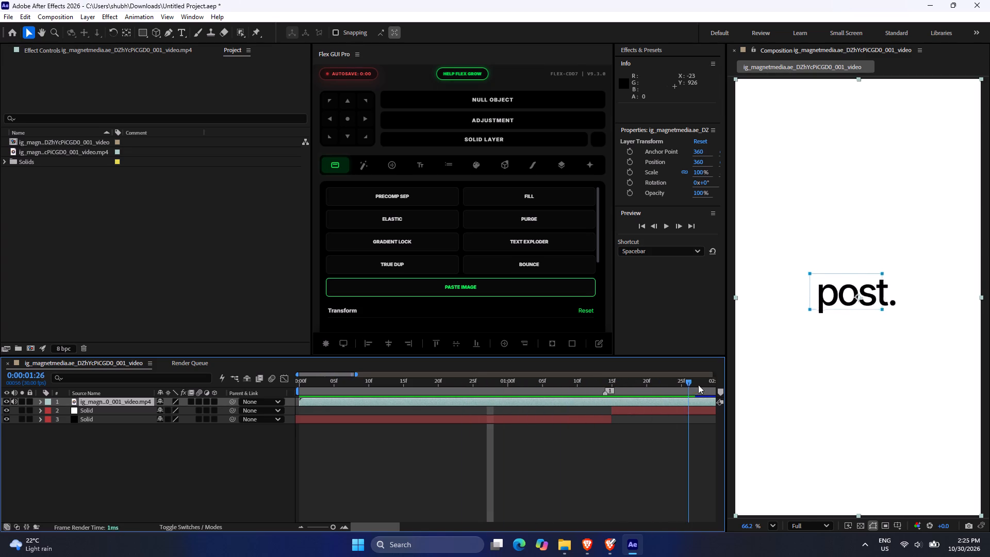
left_click_drag(698, 385, 496, 363)
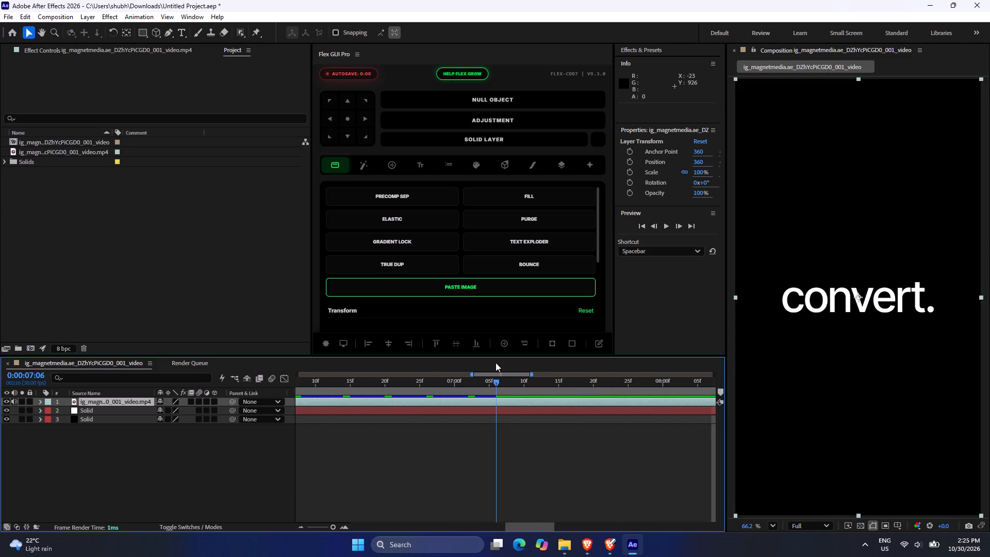
left_click_drag(496, 363, 386, 381)
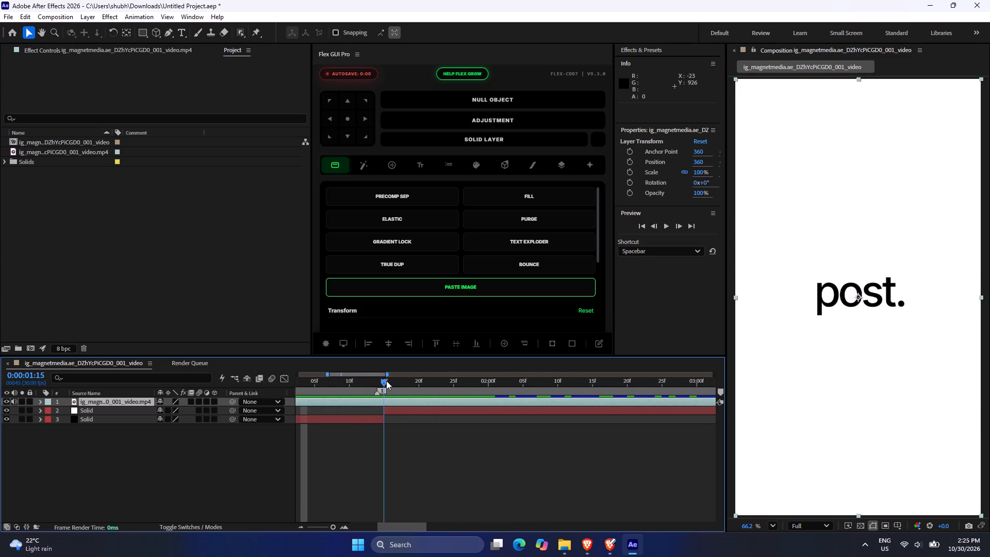
left_click_drag(386, 381, 571, 382)
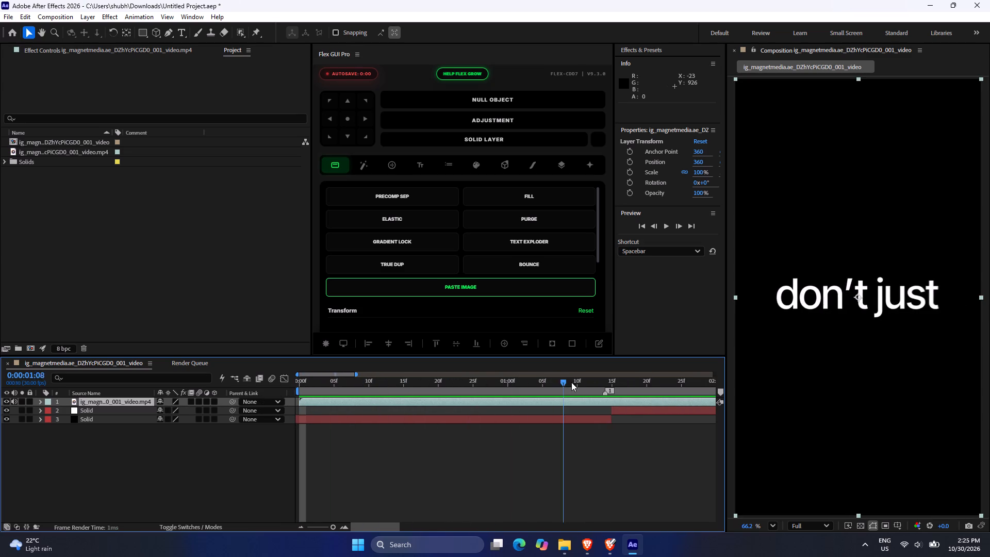
left_click_drag(571, 382, 679, 386)
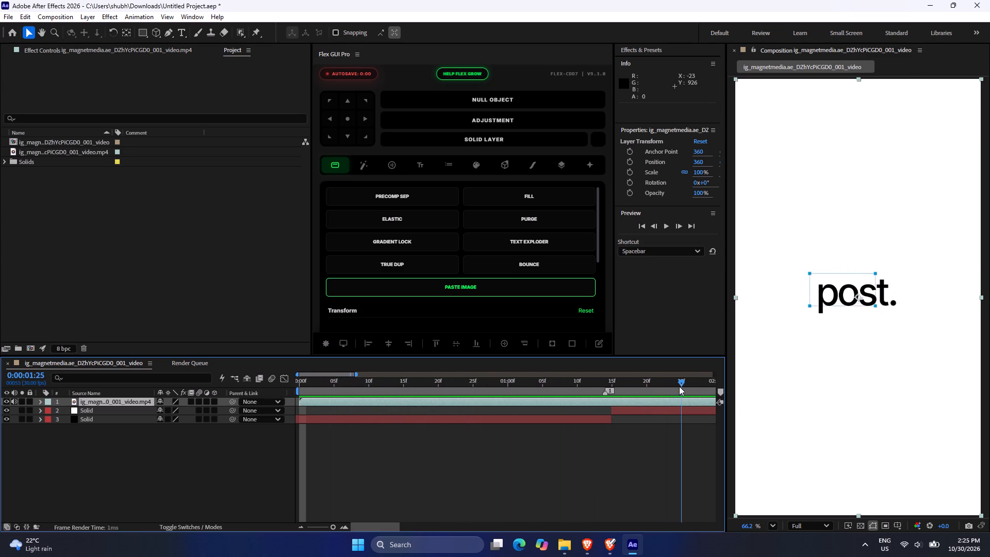
Scrub through the "animate." and "convert." scenes to examine their transitions and background changes, then return to 0:00:00:00.
left_click_drag(679, 386, 699, 392)
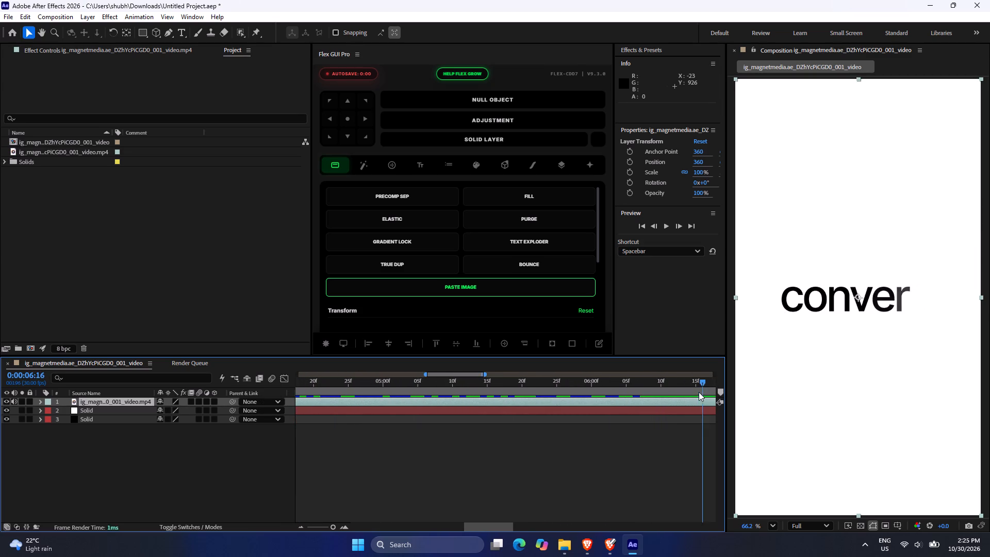
left_click_drag(699, 392, 606, 393)
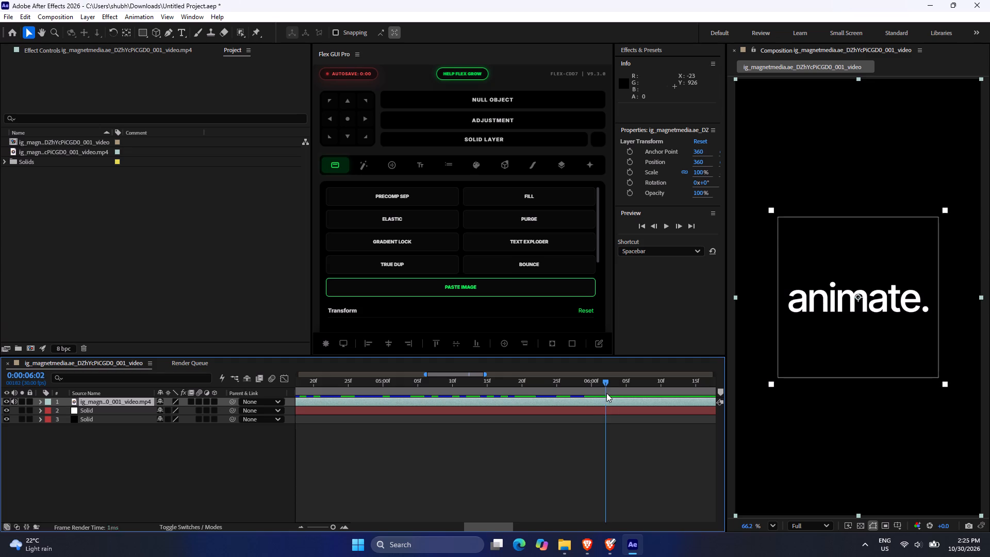
left_click_drag(606, 393, 510, 392)
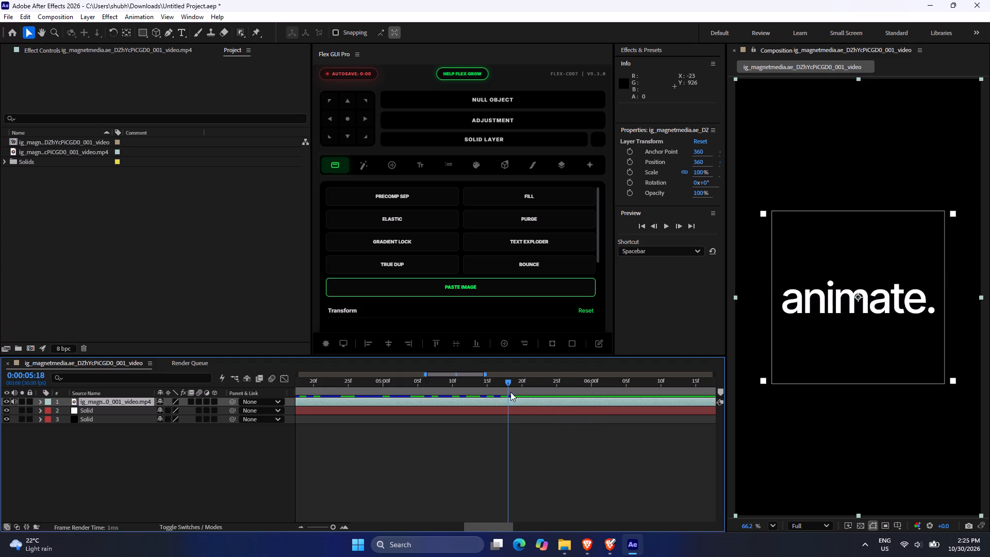
left_click_drag(510, 392, 436, 392)
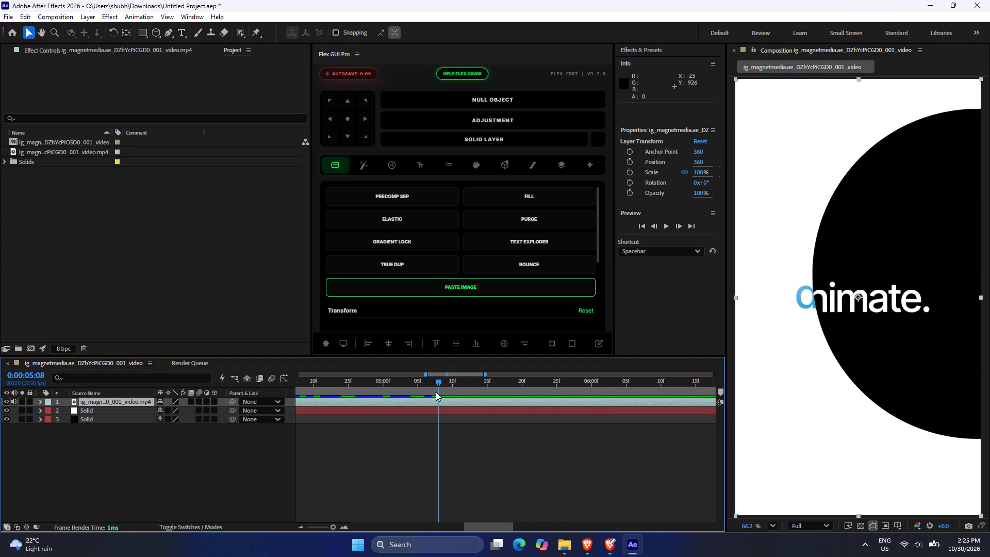
left_click_drag(436, 392, 458, 398)
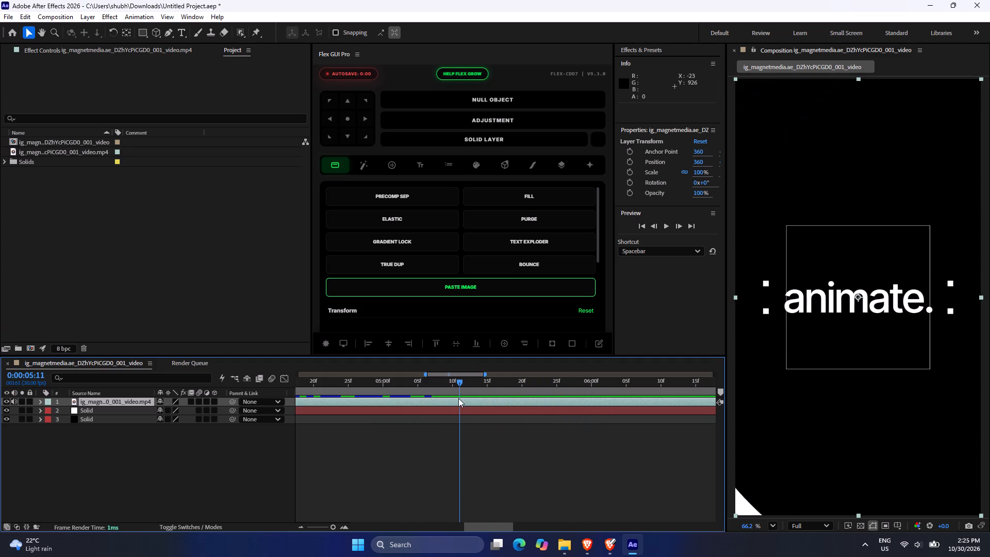
left_click_drag(458, 398, 440, 395)
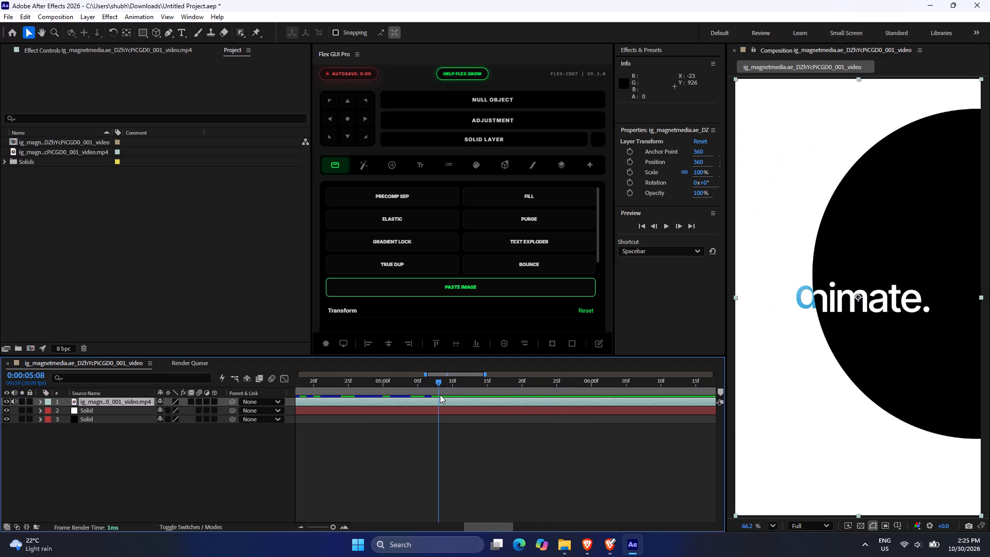
left_click_drag(440, 395, 491, 398)
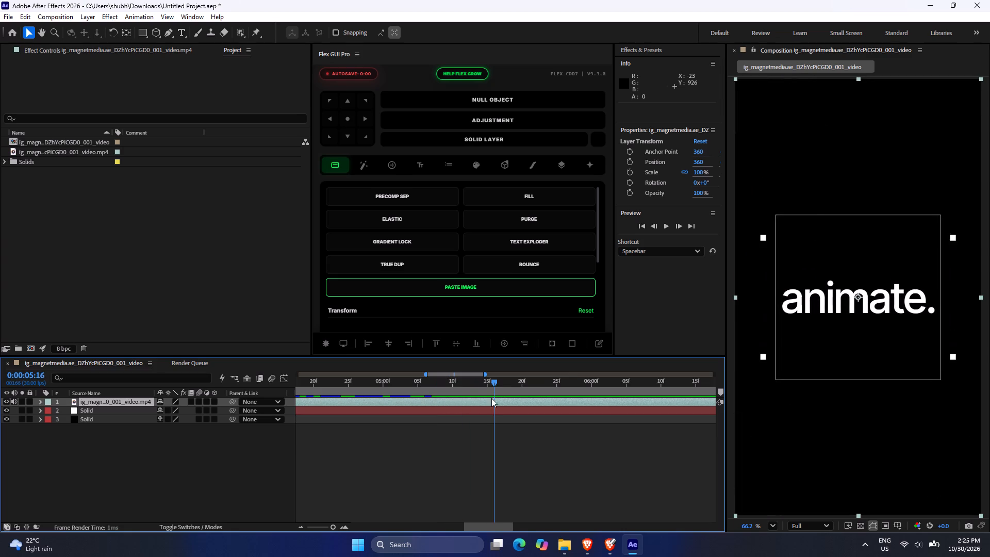
left_click_drag(491, 398, 569, 405)
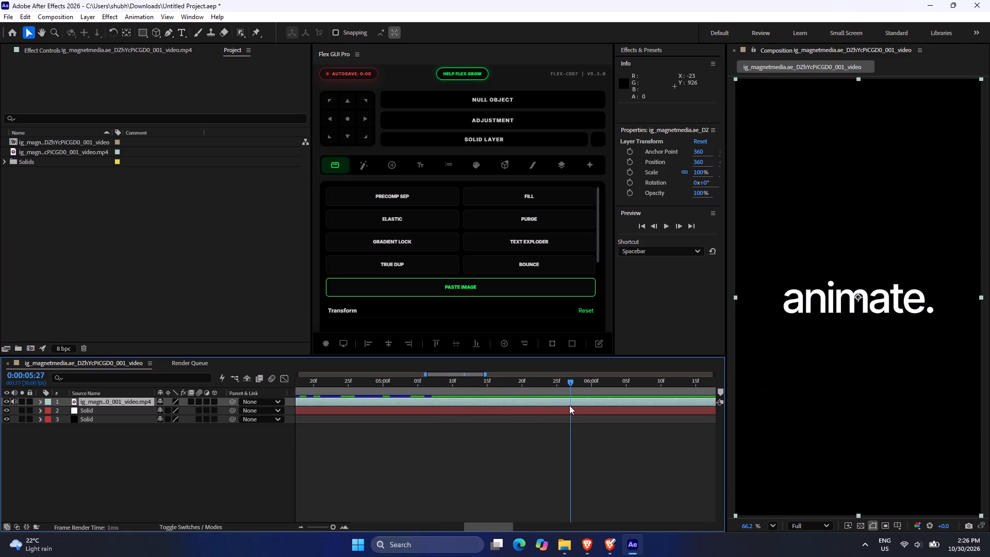
left_click_drag(569, 405, 672, 404)
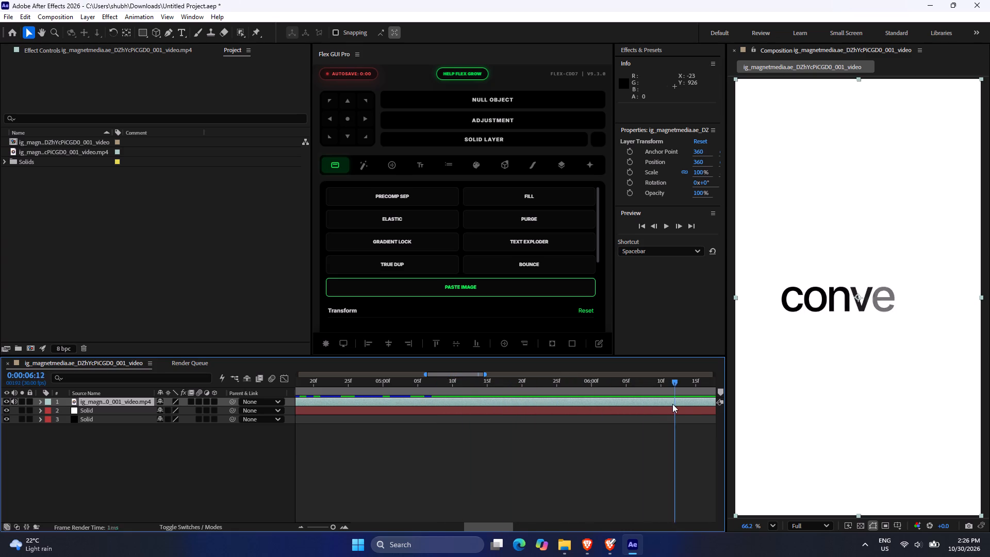
left_click_drag(672, 404, 455, 389)
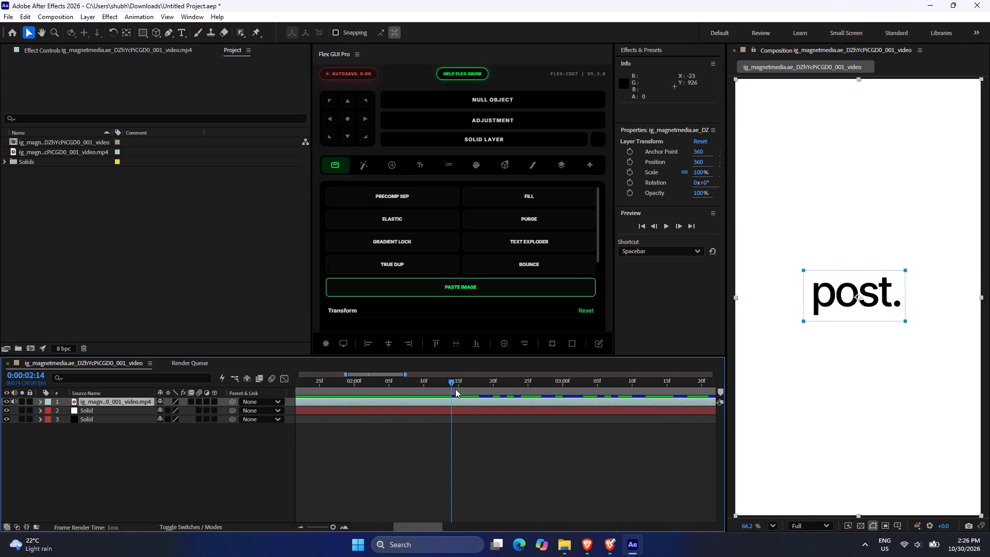
left_click_drag(455, 389, 161, 341)
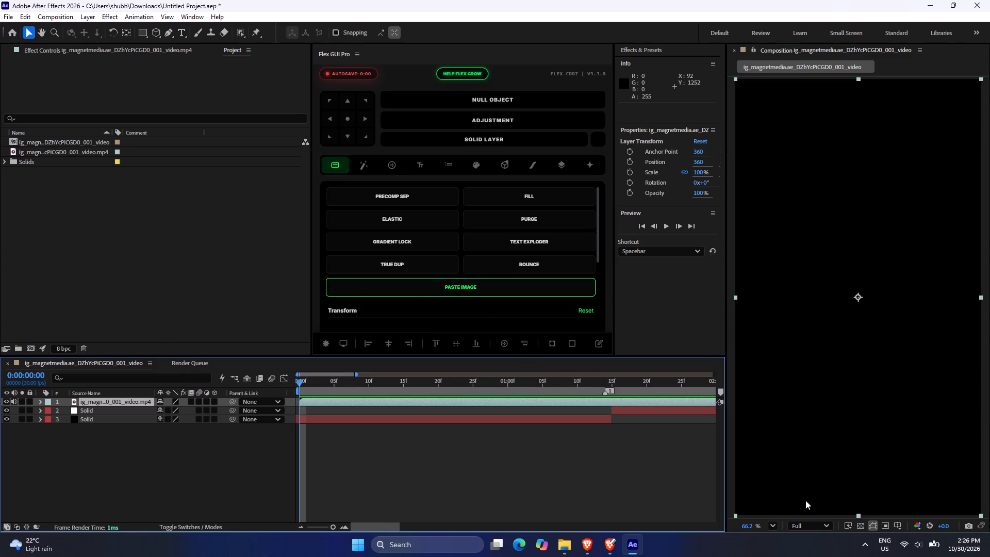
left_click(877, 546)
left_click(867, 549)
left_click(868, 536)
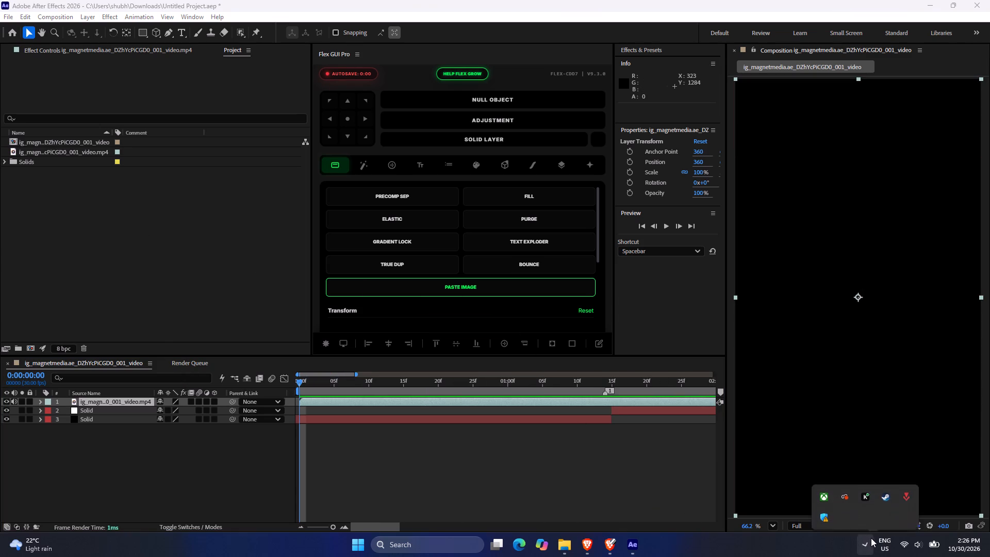
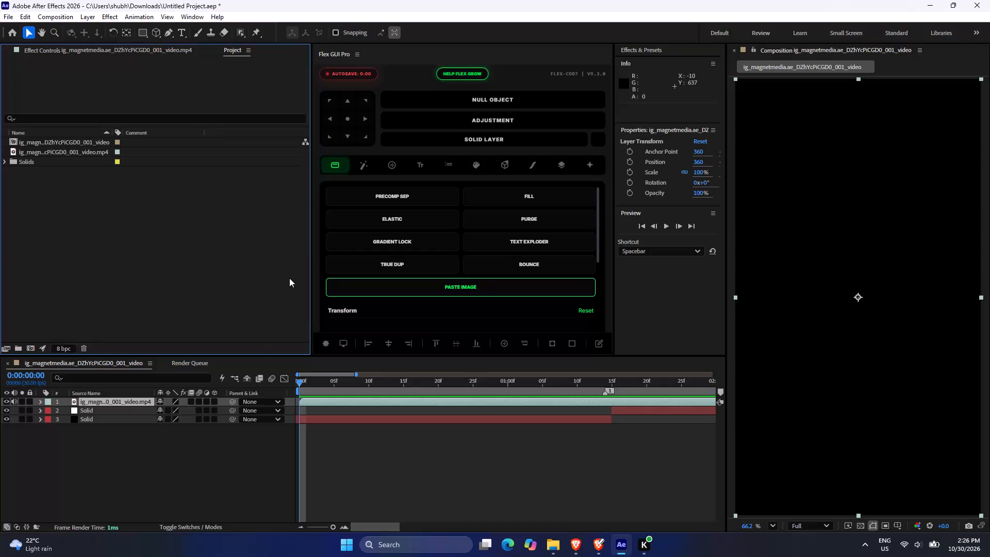
Clear the layer selection, switch to the Brave browser and bring up the open Pinterest page.
left_click(166, 463)
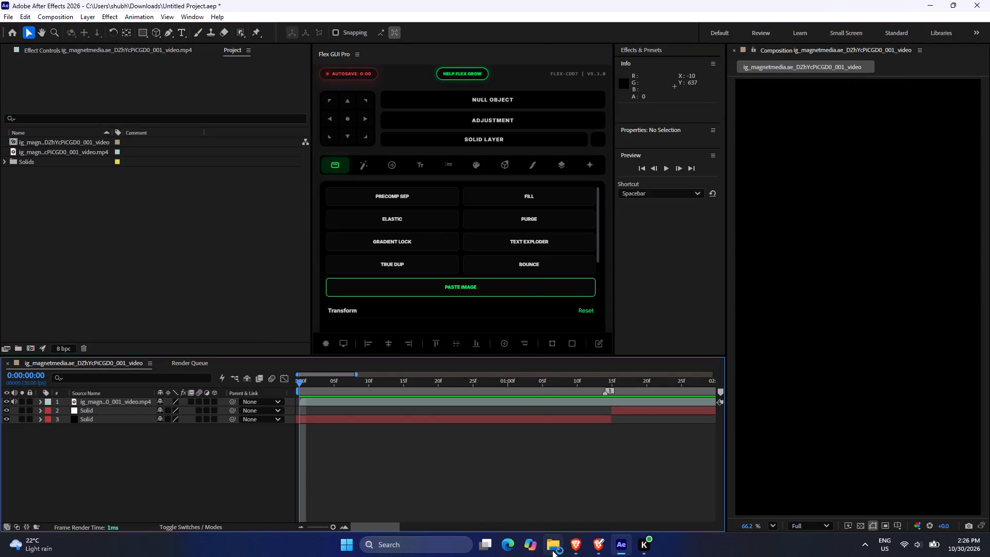
left_click(553, 550)
left_click(577, 548)
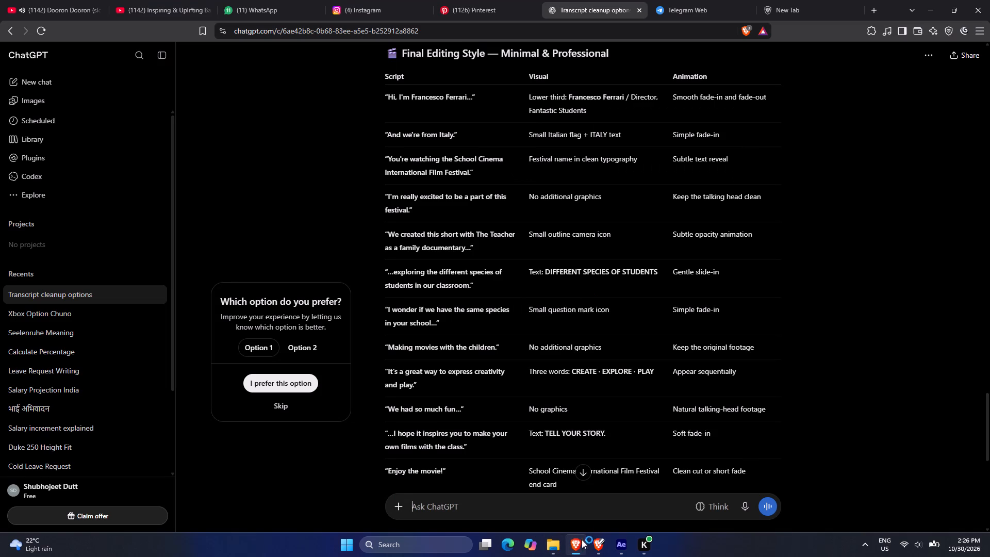
left_click(468, 0)
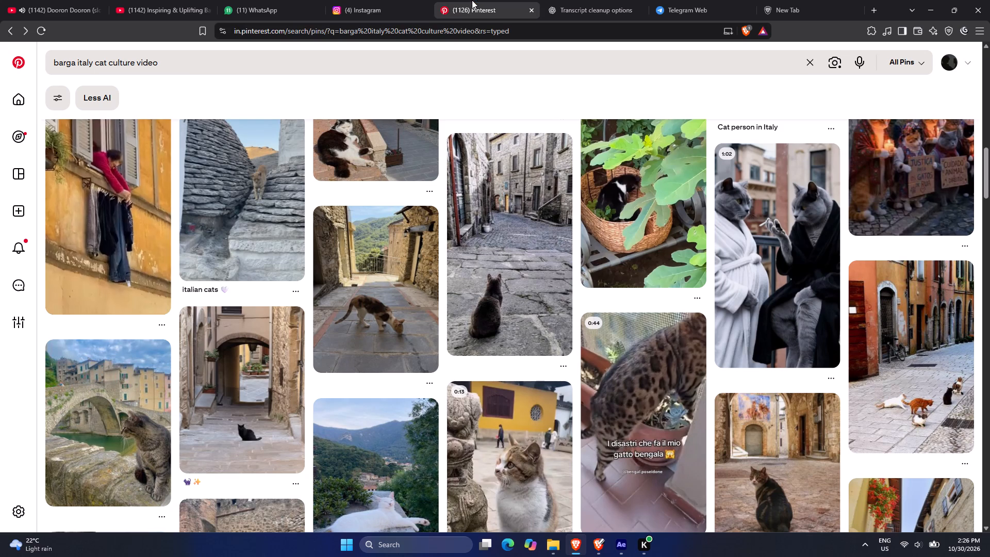
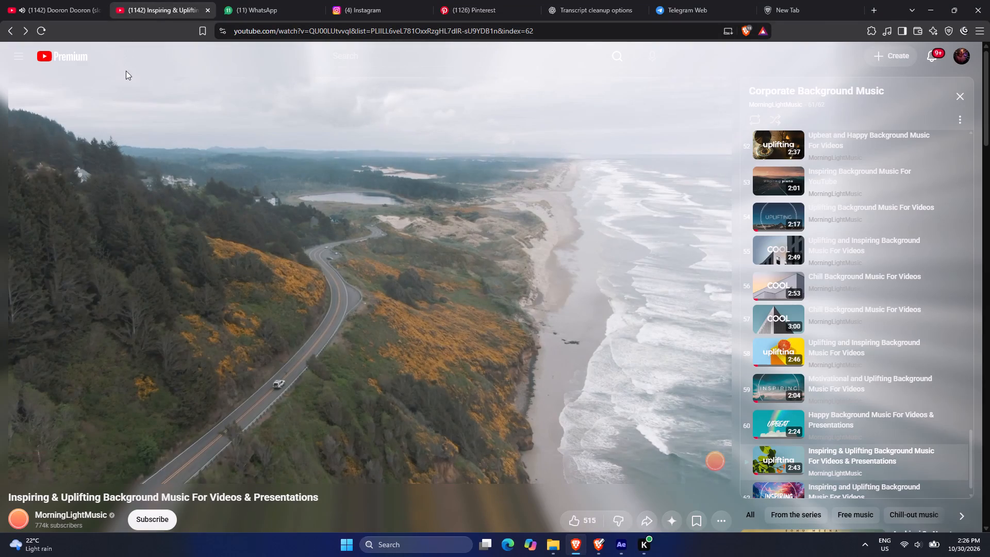
Switch from the browser back to the Untitled Project composition in After Effects.
left_click(934, 4)
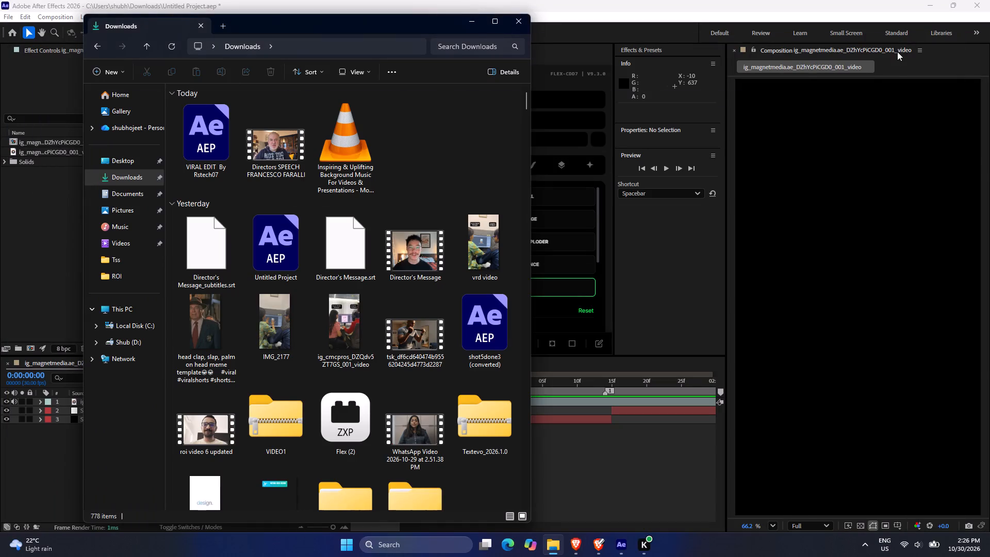
left_click(37, 171)
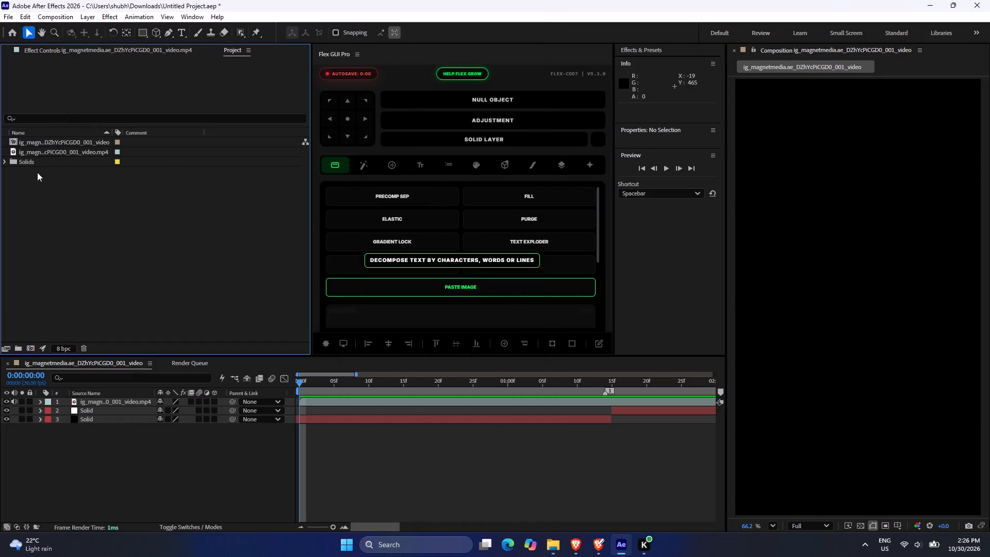
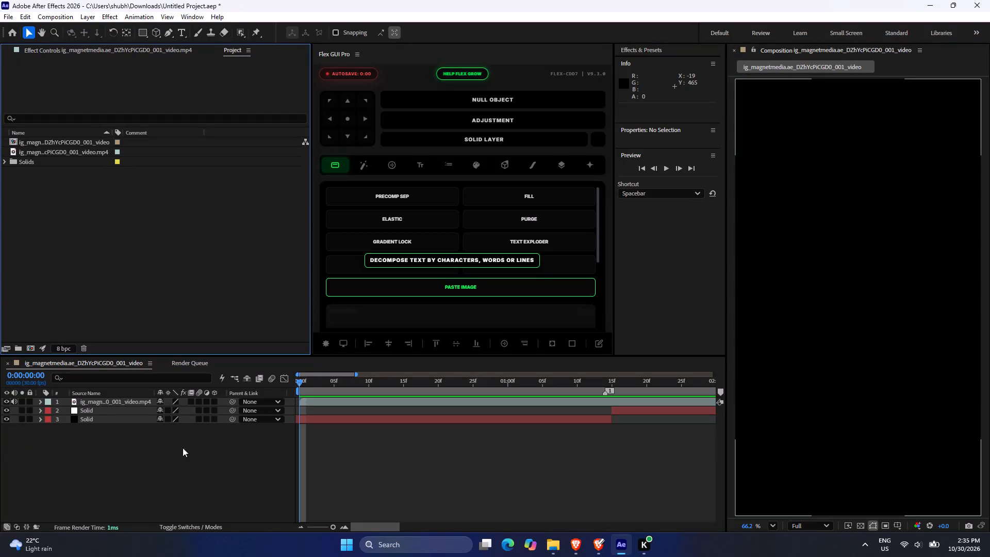
At 0:00:00:14, add a text layer containing "w" over the reference video's "we" text.
left_click_drag(302, 375, 237, 388)
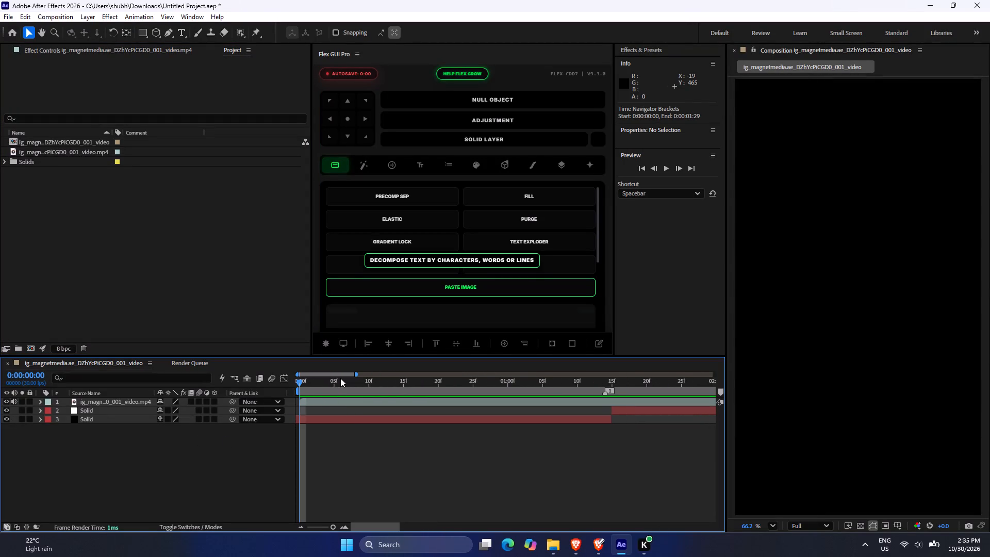
left_click_drag(303, 381, 245, 382)
left_click_drag(245, 382, 381, 399)
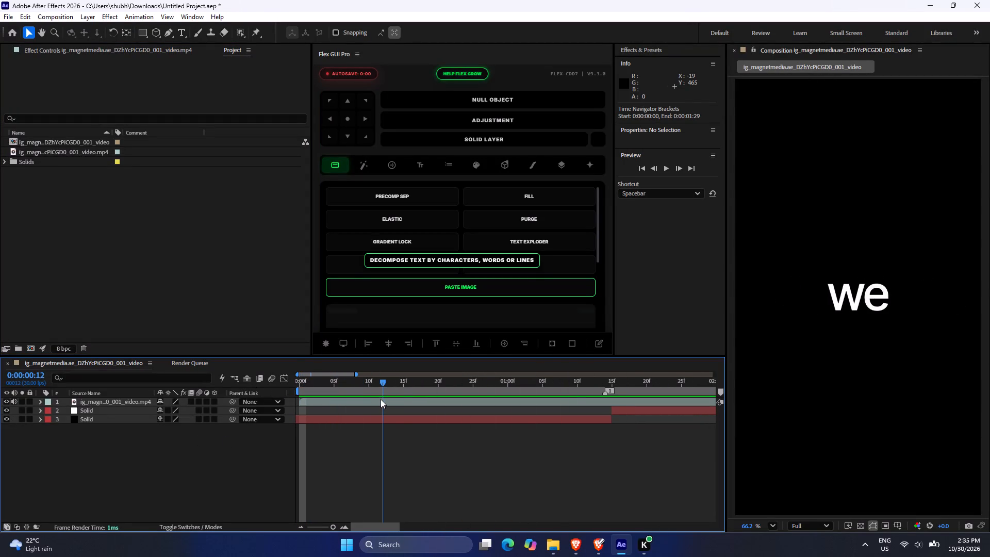
left_click_drag(381, 399, 398, 404)
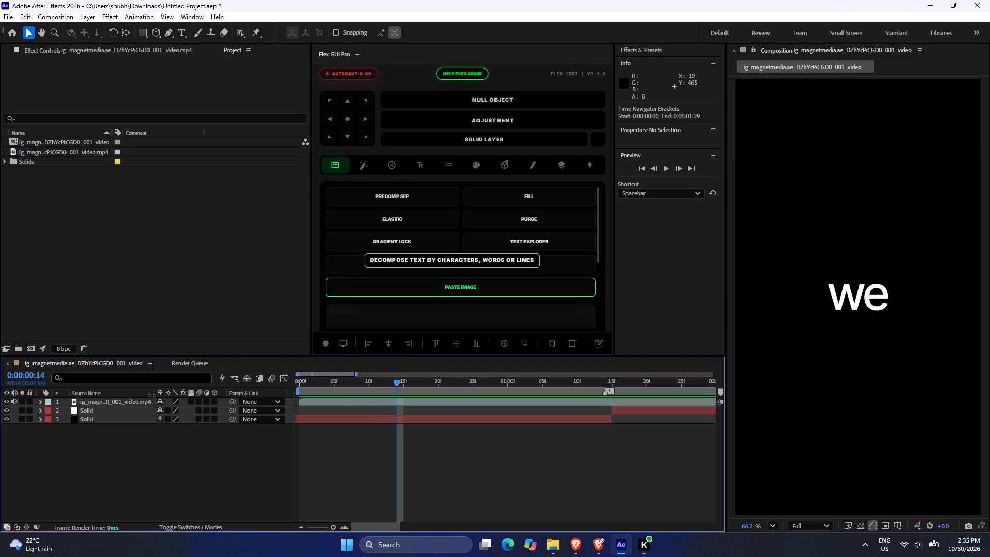
left_click(112, 448)
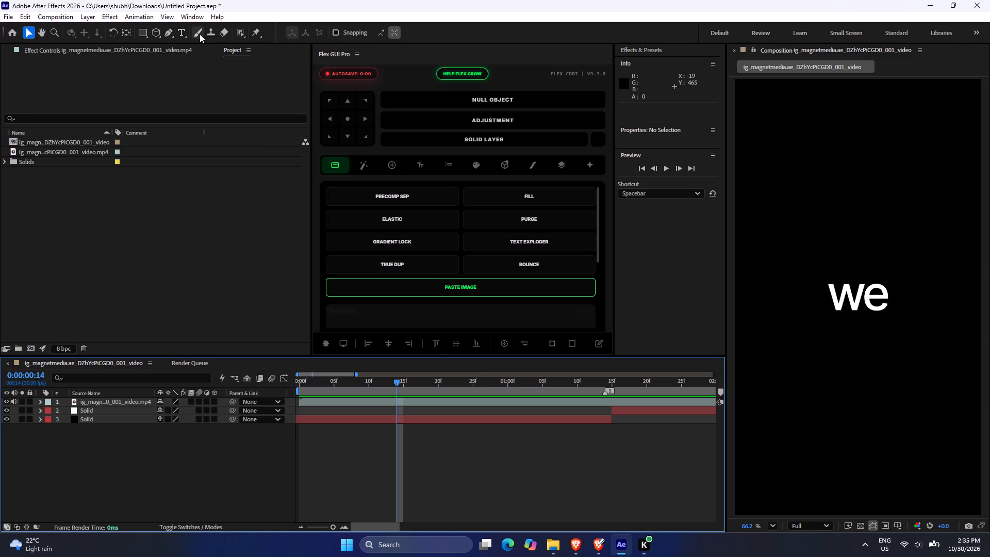
left_click(181, 30)
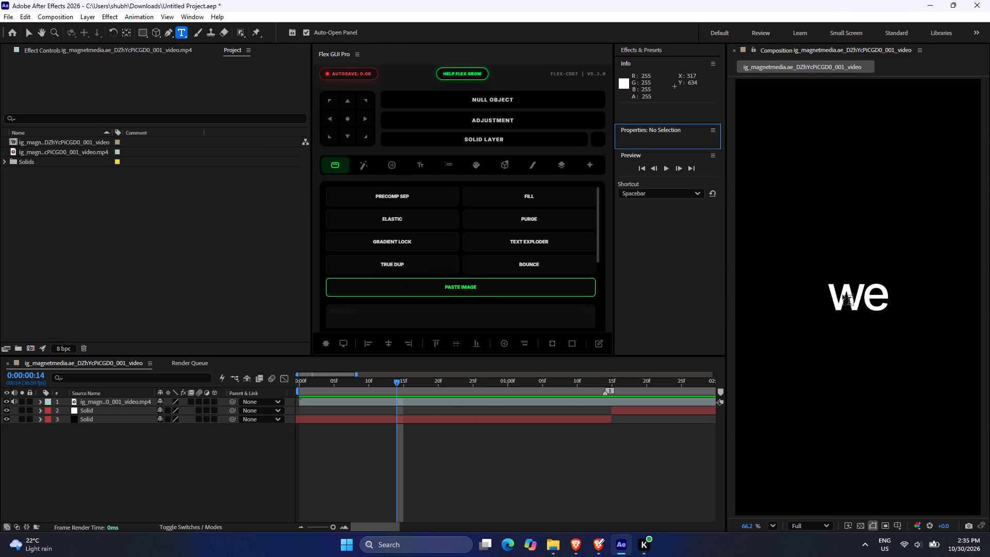
left_click_drag(839, 296, 844, 298)
key("w")
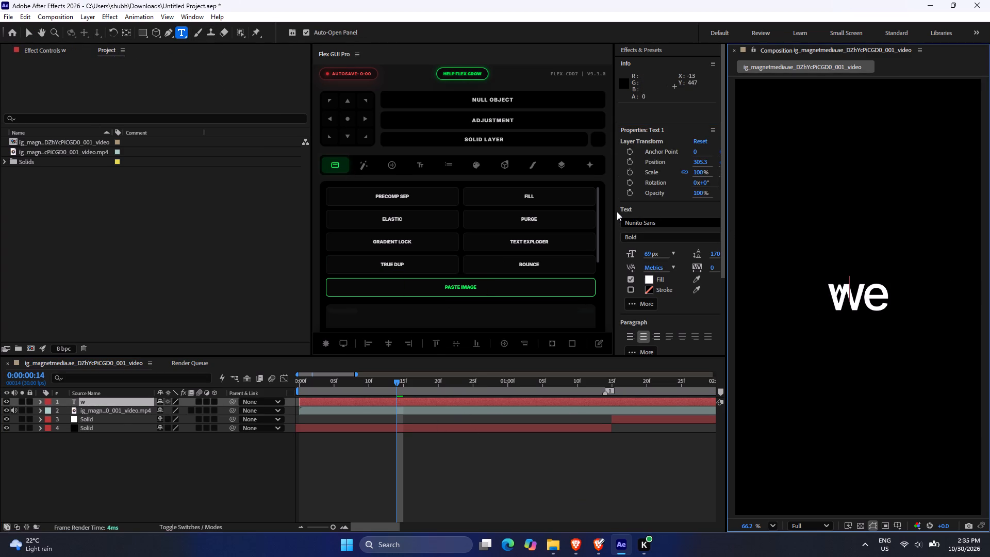
Resize the workspace to give the text layer's properties and Flex GUI Pro more width.
left_click_drag(614, 211, 579, 206)
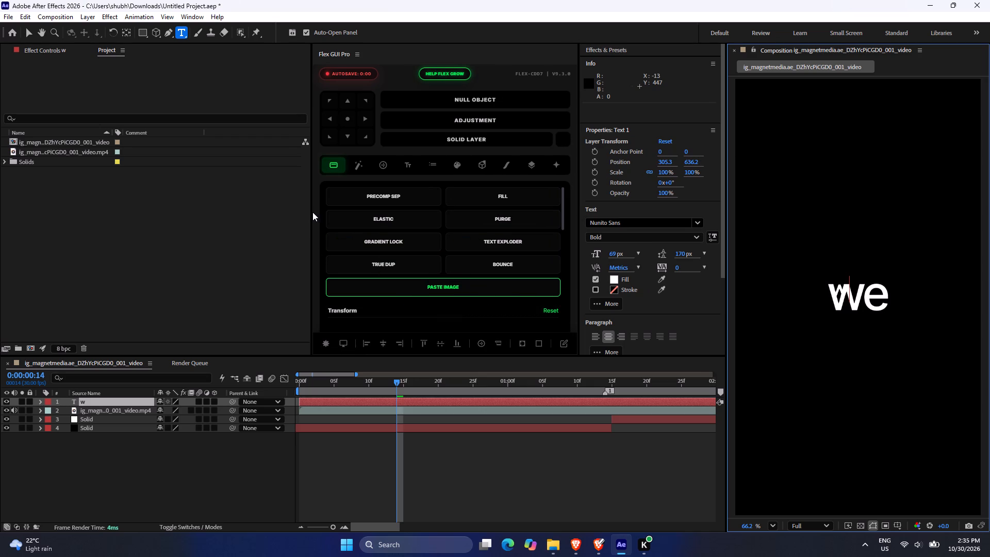
left_click_drag(311, 211, 265, 214)
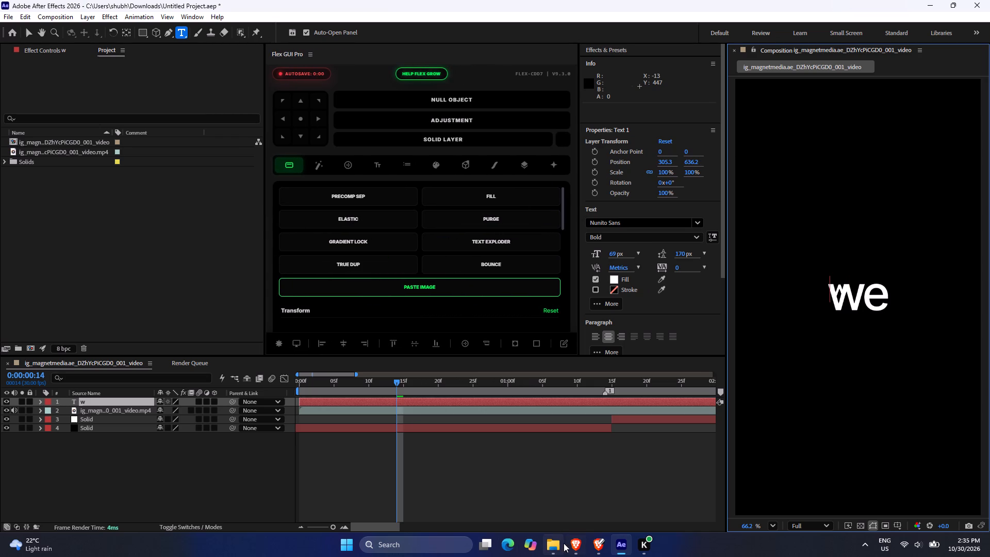
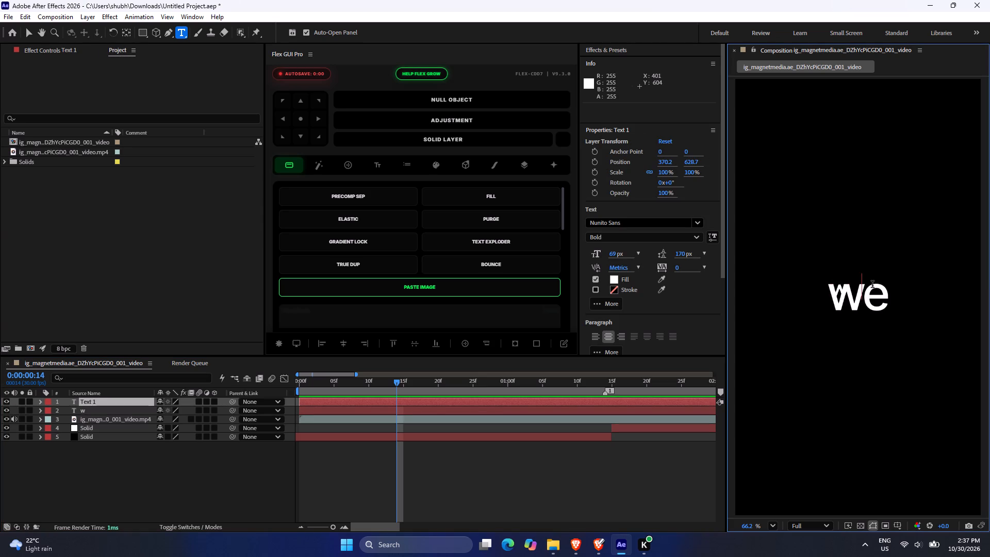
Enter "e" in the new text layer and finish editing it.
key("e")
left_click(101, 455)
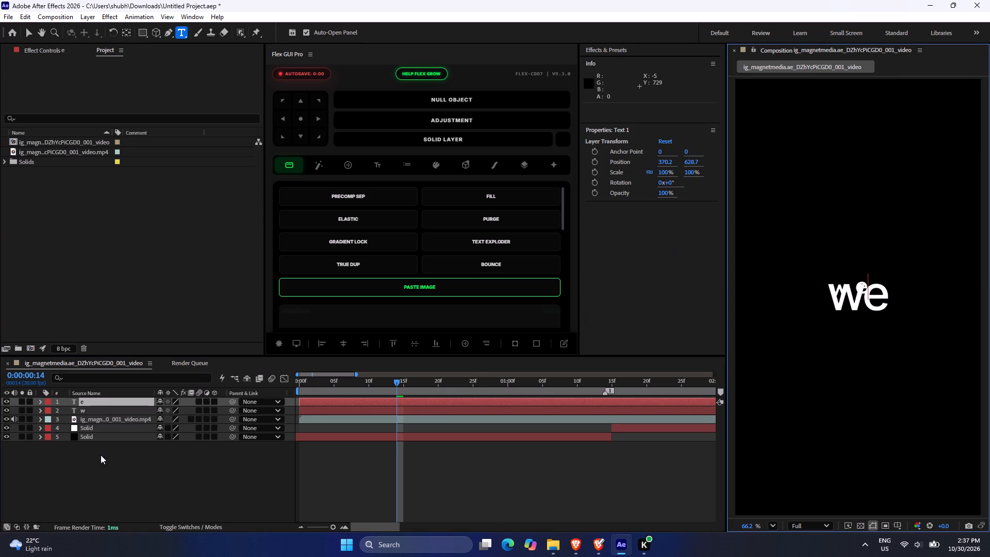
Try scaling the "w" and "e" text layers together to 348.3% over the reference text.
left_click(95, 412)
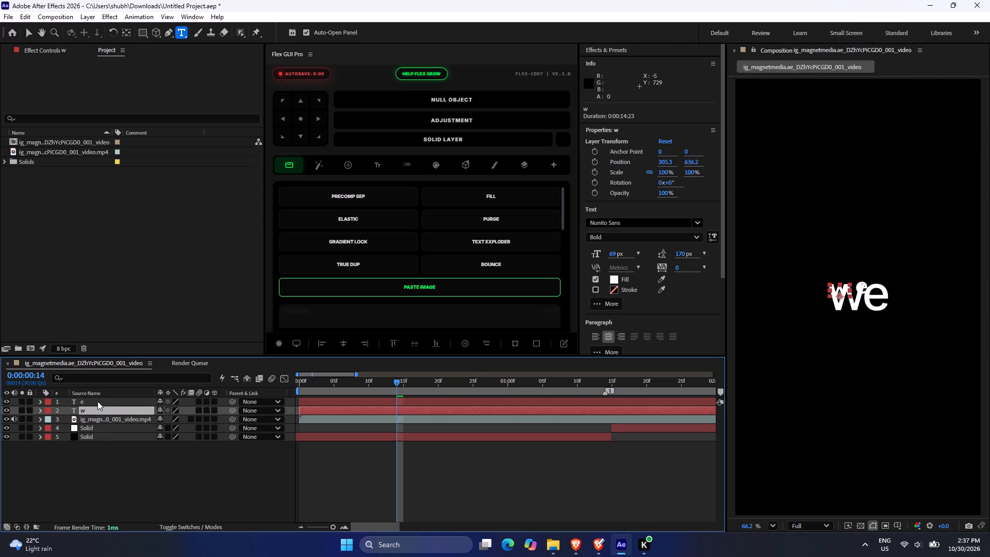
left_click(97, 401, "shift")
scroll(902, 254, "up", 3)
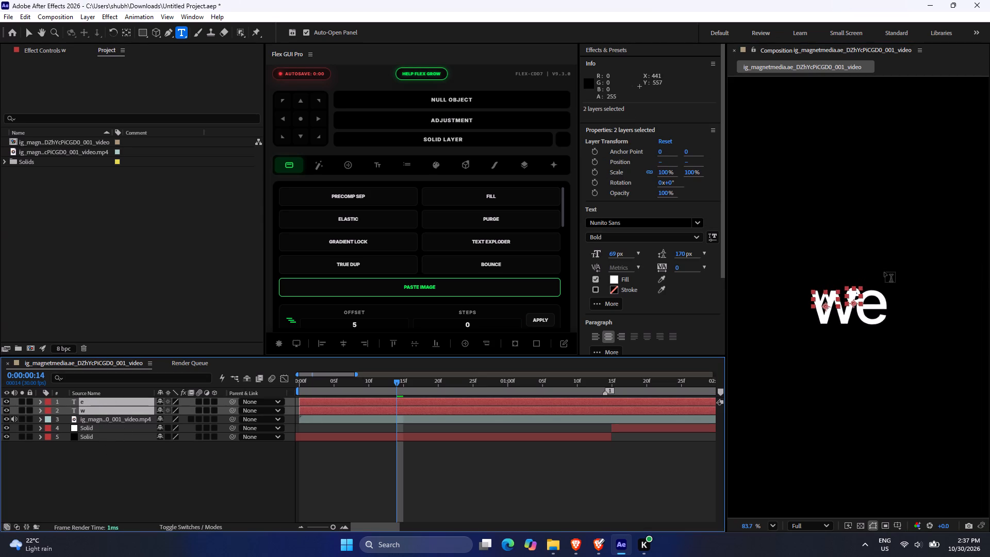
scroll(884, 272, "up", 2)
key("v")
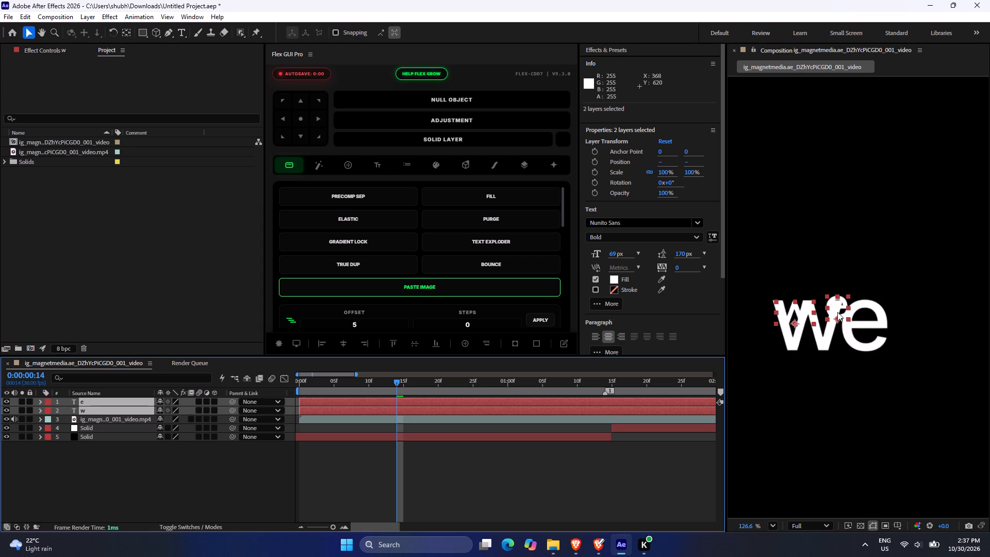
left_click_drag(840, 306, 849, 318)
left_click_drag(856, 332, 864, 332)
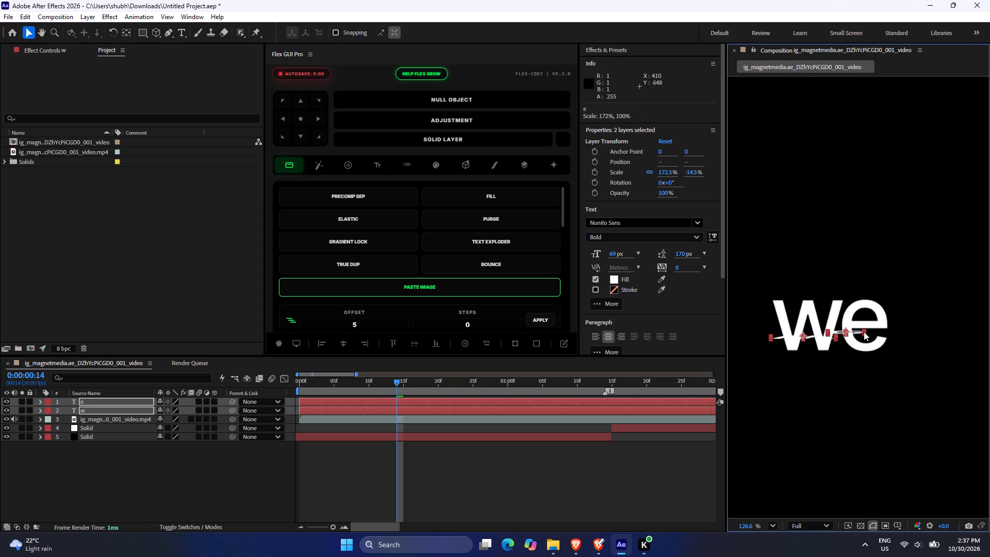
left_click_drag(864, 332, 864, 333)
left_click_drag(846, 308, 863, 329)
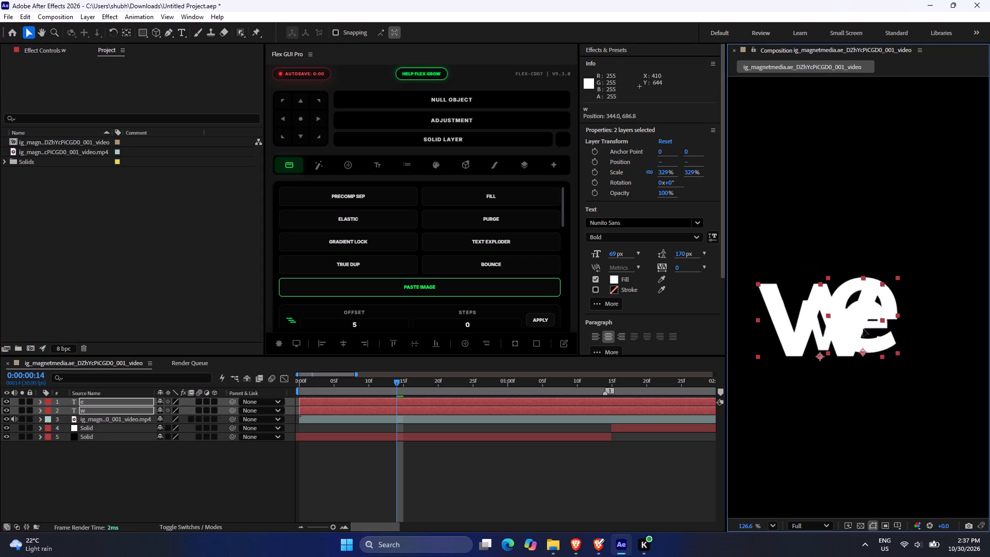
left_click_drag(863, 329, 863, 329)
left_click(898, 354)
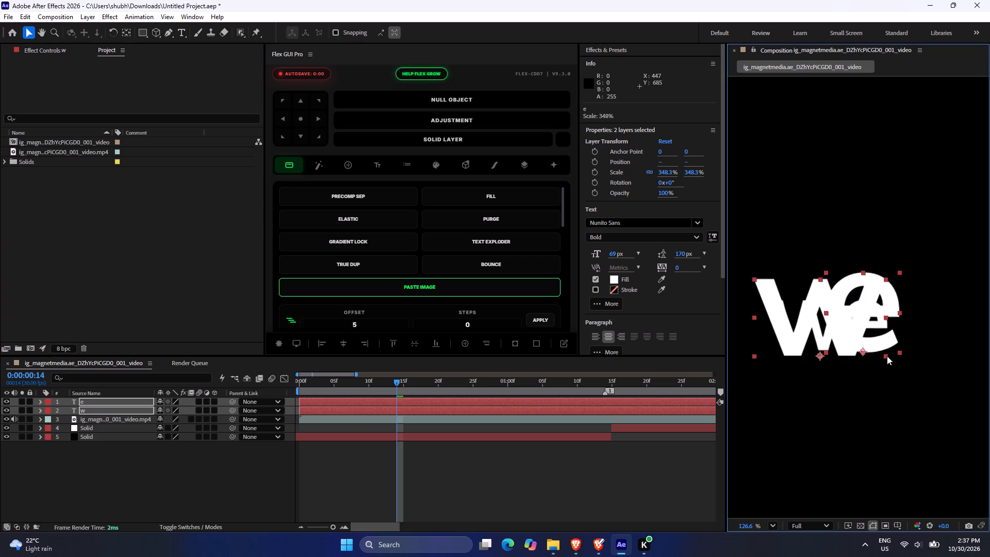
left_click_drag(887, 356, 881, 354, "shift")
Scale the "e" layer to 222.7% and place it over the reference "e" at about 411, 677.
left_click(863, 332)
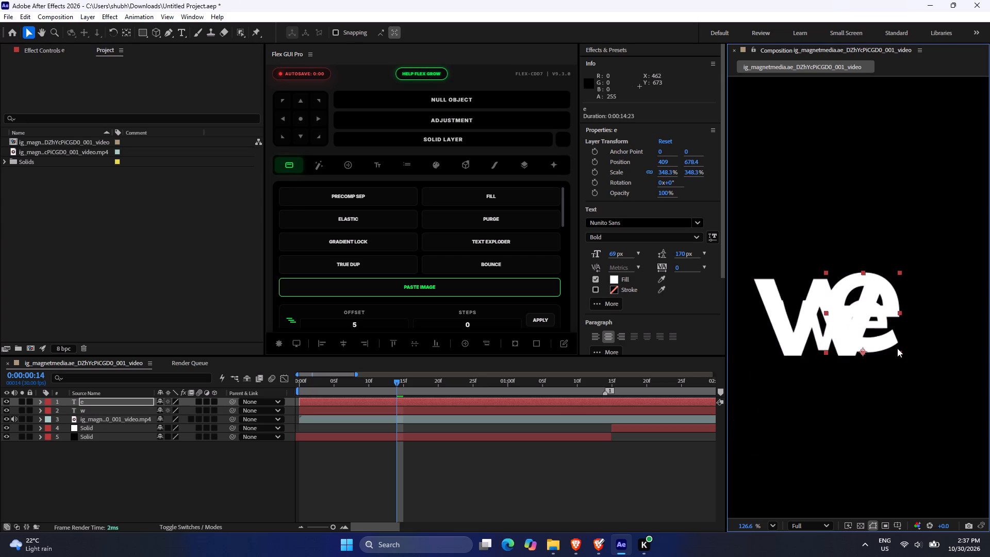
left_click_drag(902, 352, 894, 348)
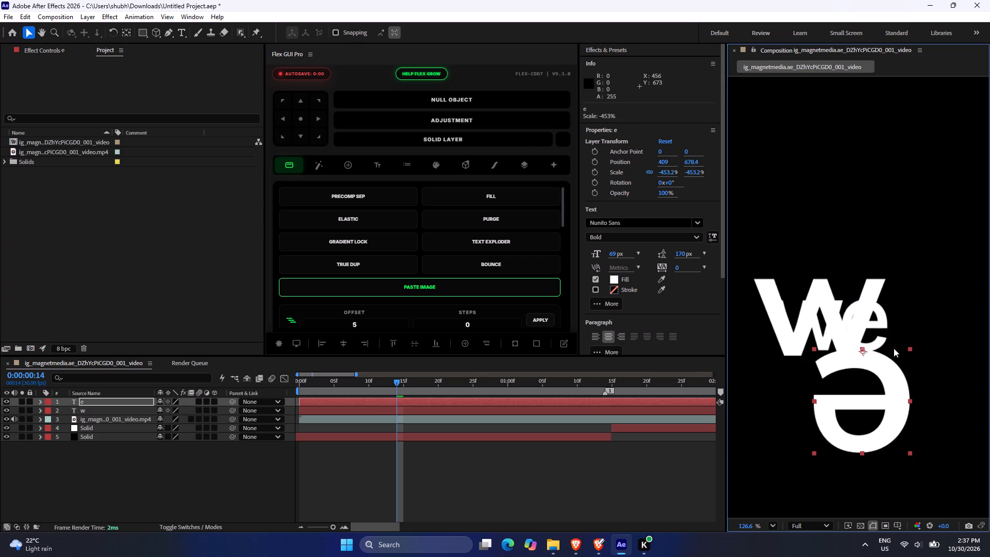
left_click_drag(894, 348, 892, 351)
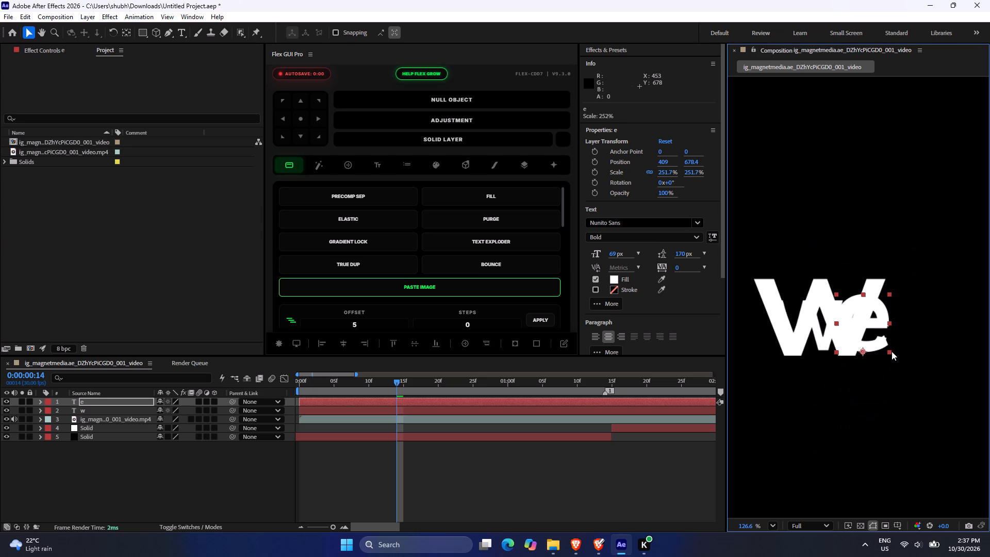
left_click_drag(892, 351, 889, 350)
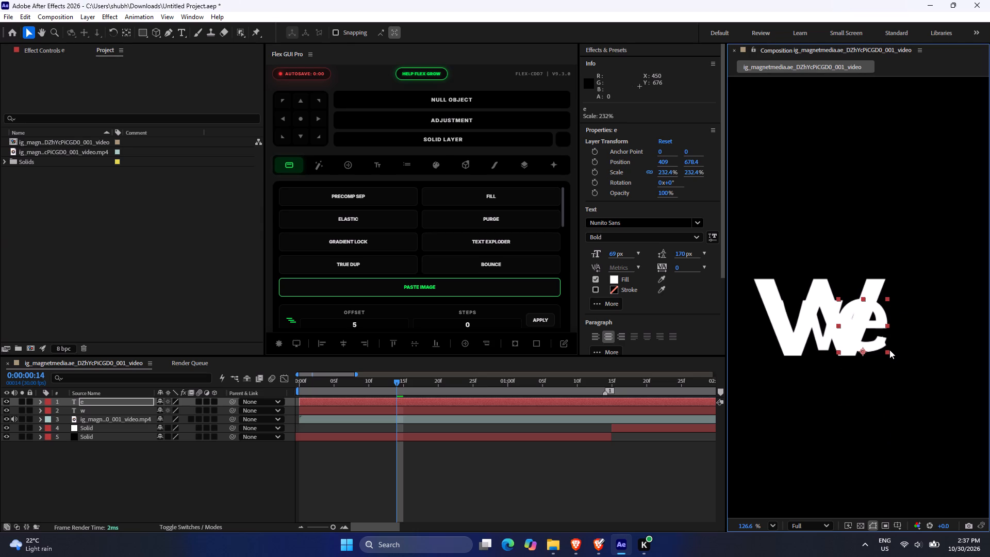
left_click_drag(889, 350, 888, 350)
left_click(862, 336)
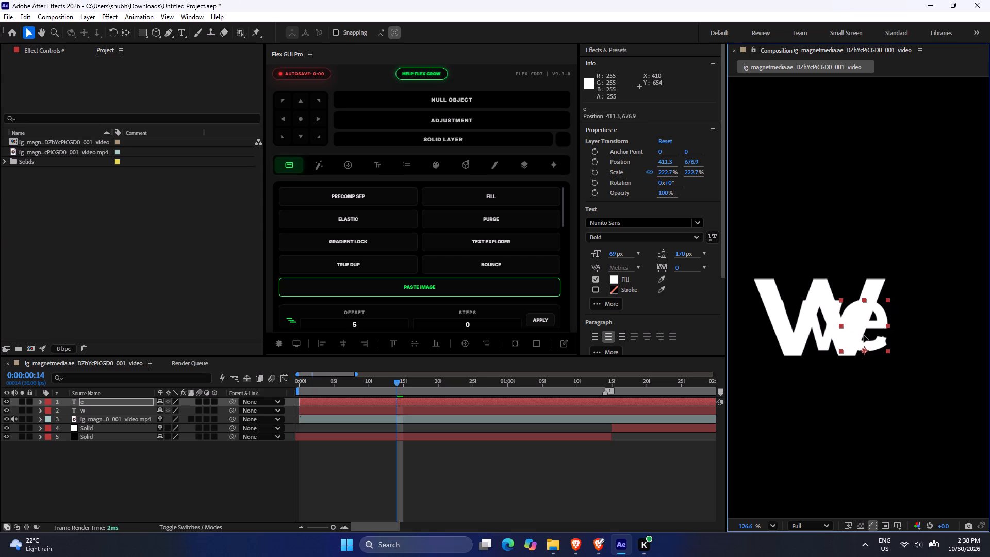
Scale the "w" layer to 210.3% and place it over the reference "w" at about 320, 674.
left_click(795, 324)
left_click_drag(796, 326, 755, 343)
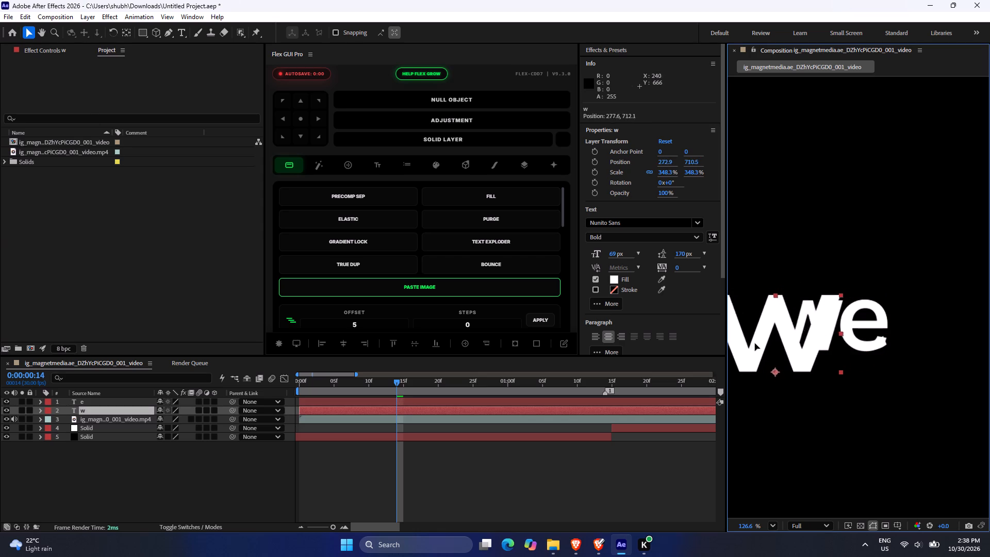
left_click_drag(755, 343, 769, 333)
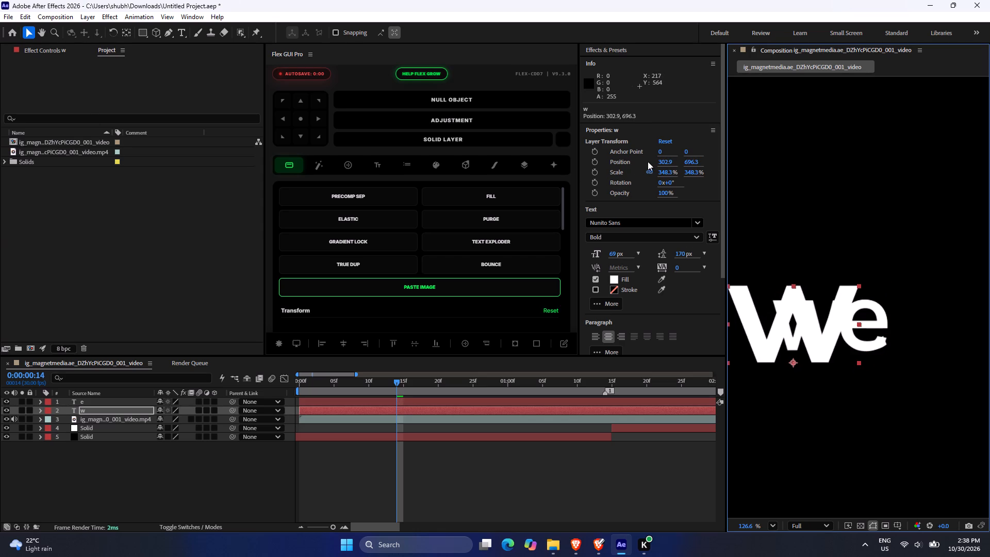
left_click_drag(668, 174, 597, 176)
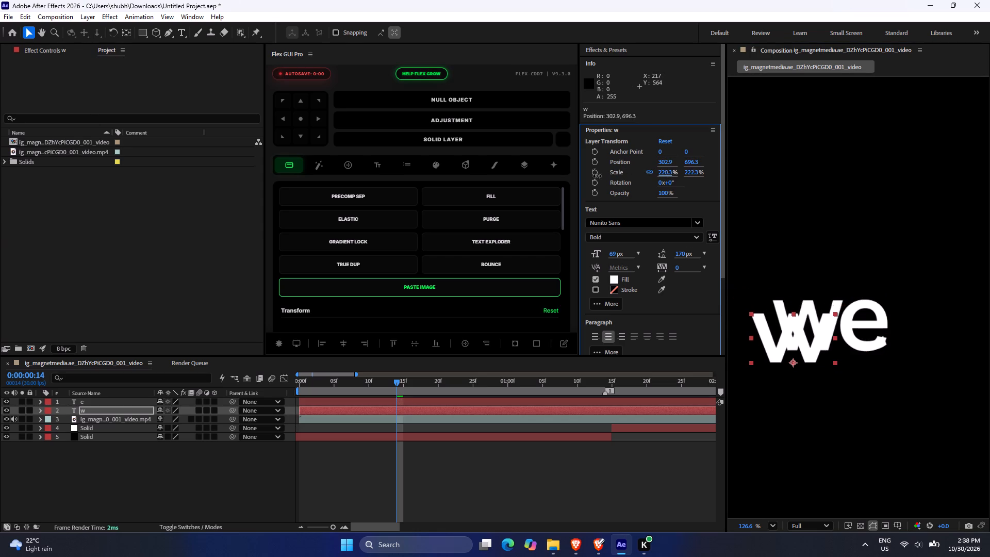
left_click_drag(597, 176, 598, 177)
left_click_drag(805, 347, 819, 331)
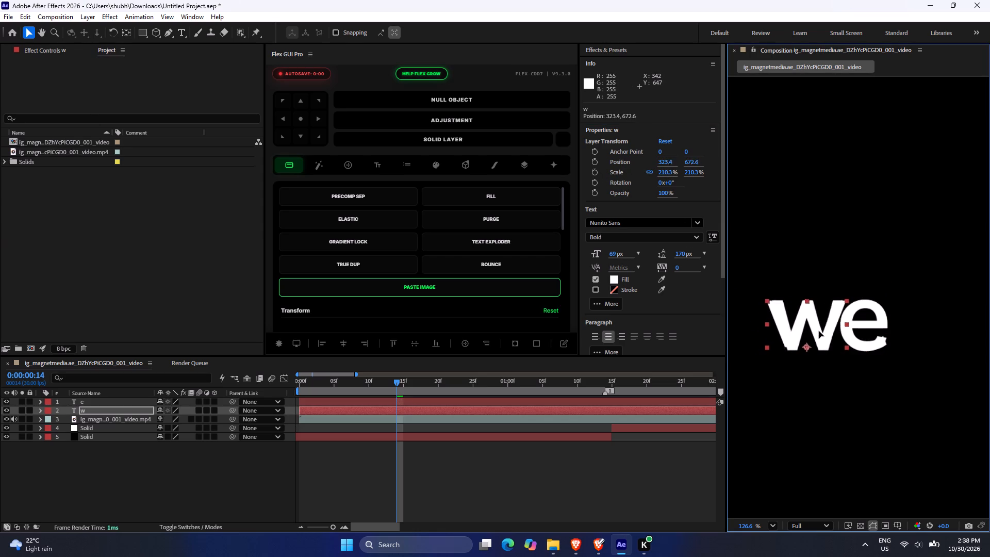
left_click_drag(819, 331, 818, 332)
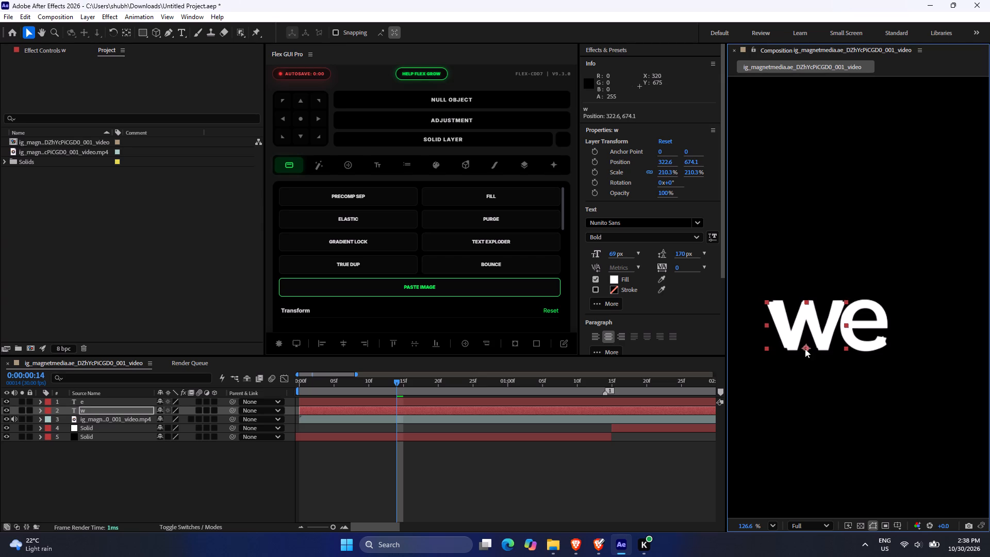
left_click(804, 348)
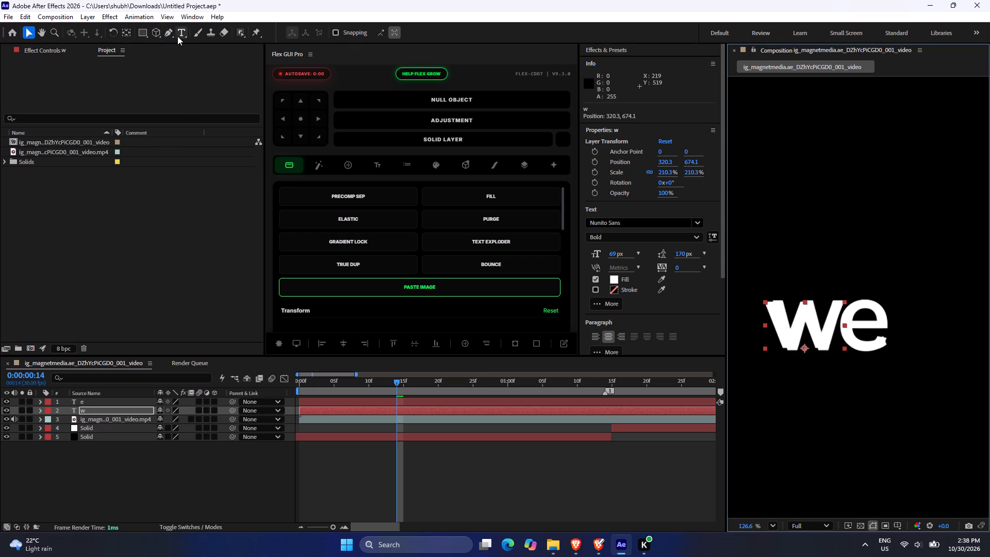
Move the "w" layer's anchor point to the centre of the letter, at about 0.8, -17.7.
left_click(124, 30)
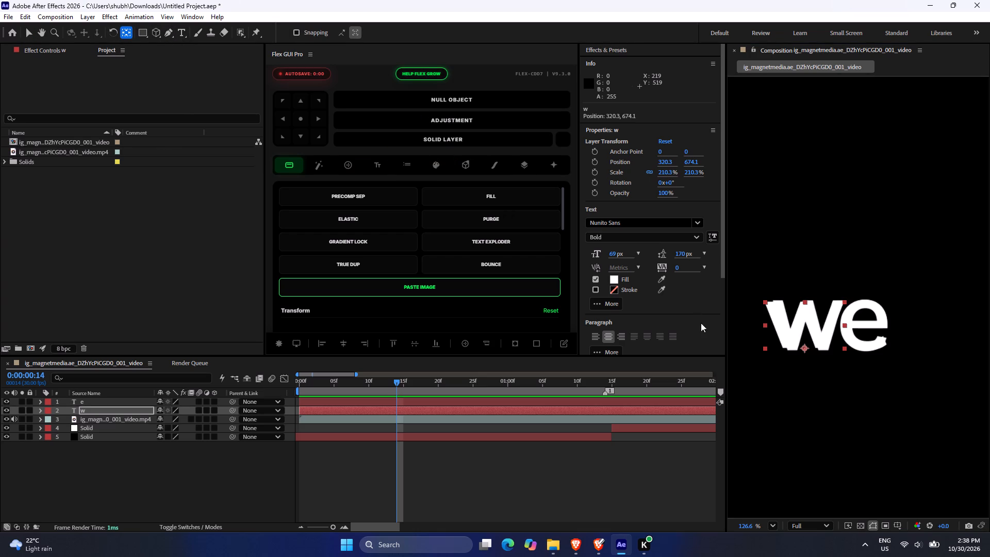
left_click_drag(805, 348, 808, 332)
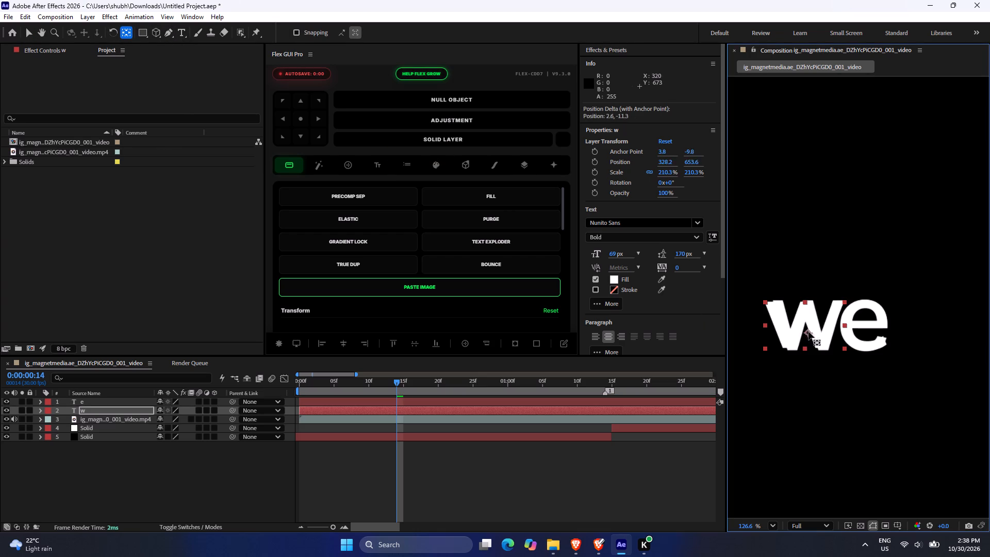
left_click_drag(808, 332, 806, 324)
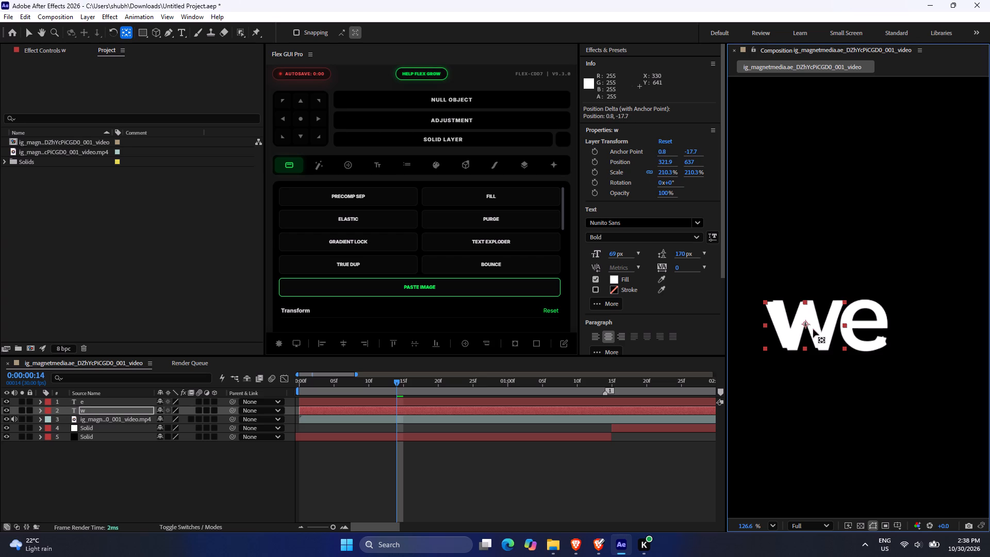
Move the "e" layer's anchor point to the centre of the letter, at about 0.7, -16.
left_click(122, 403)
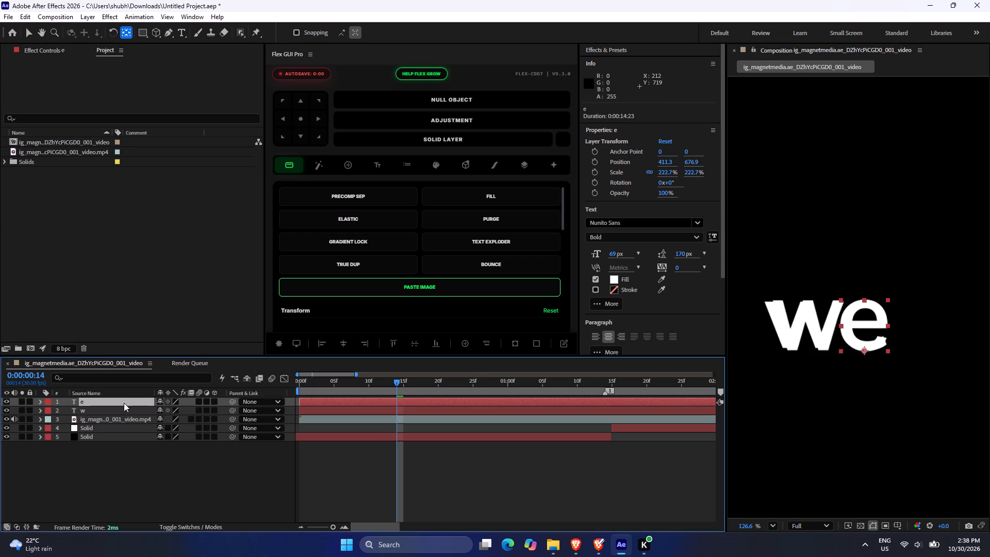
left_click_drag(865, 351, 867, 345)
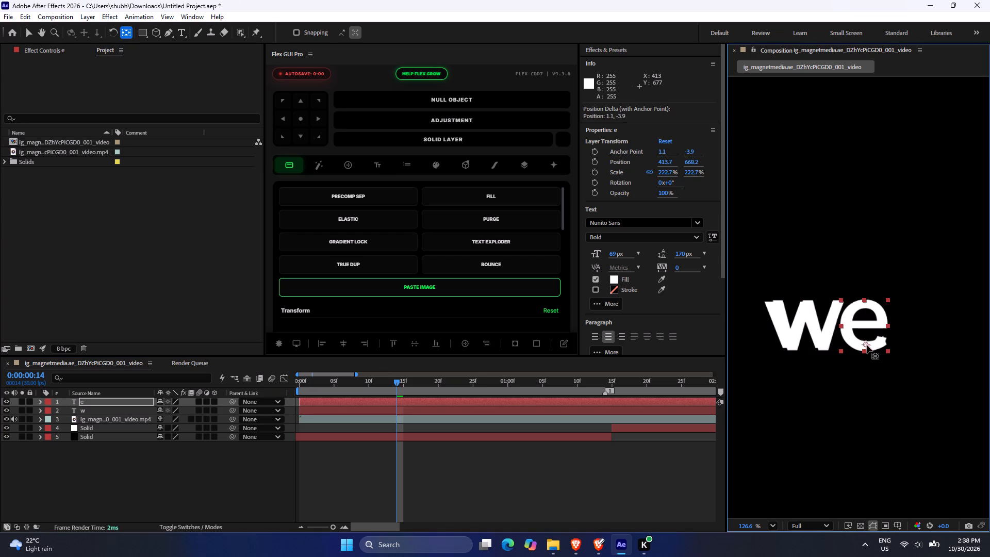
left_click_drag(867, 345, 865, 327)
left_click_drag(865, 327, 866, 327)
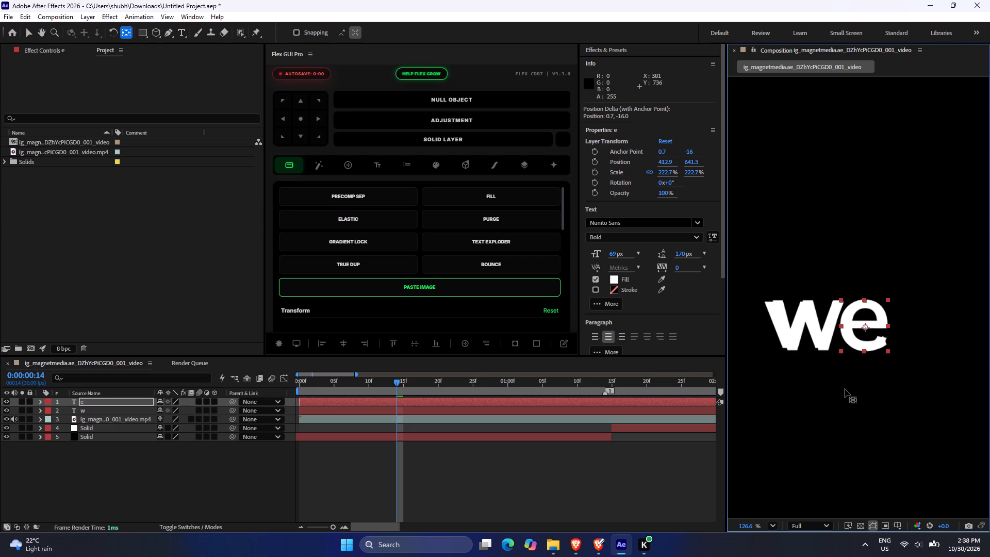
Temporarily hide the reference video to check the "we" lettering alone with the whole frame fitted in the viewer, then show it again.
left_click(845, 389)
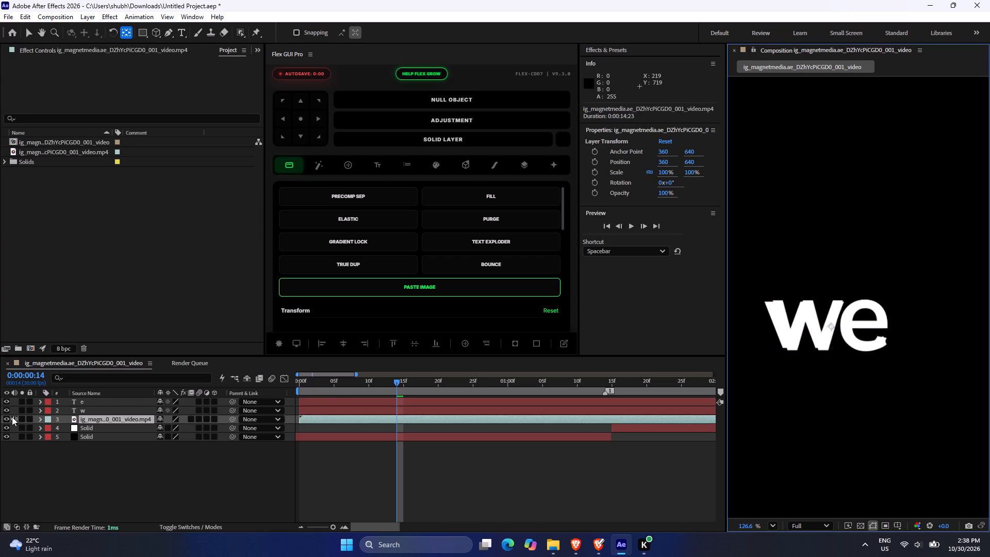
left_click(6, 419)
scroll(606, 354, "down", 1)
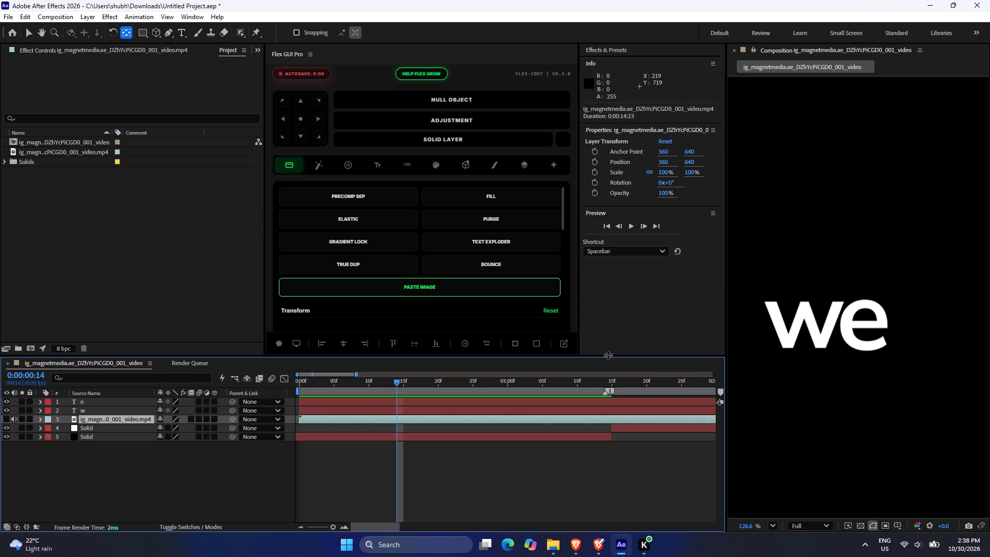
scroll(608, 355, "down", 1)
scroll(837, 342, "down", 12)
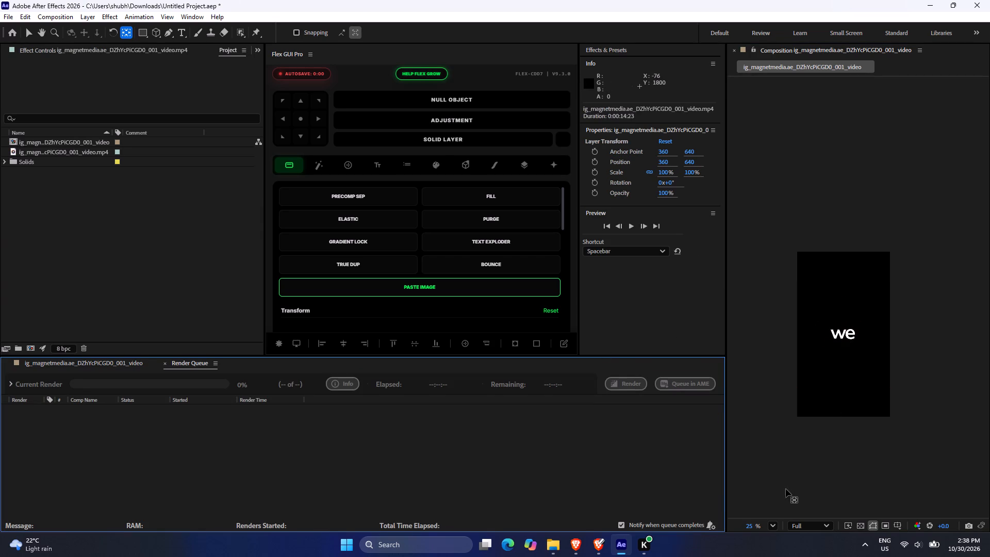
left_click(771, 523)
left_click(801, 312)
left_click(801, 314)
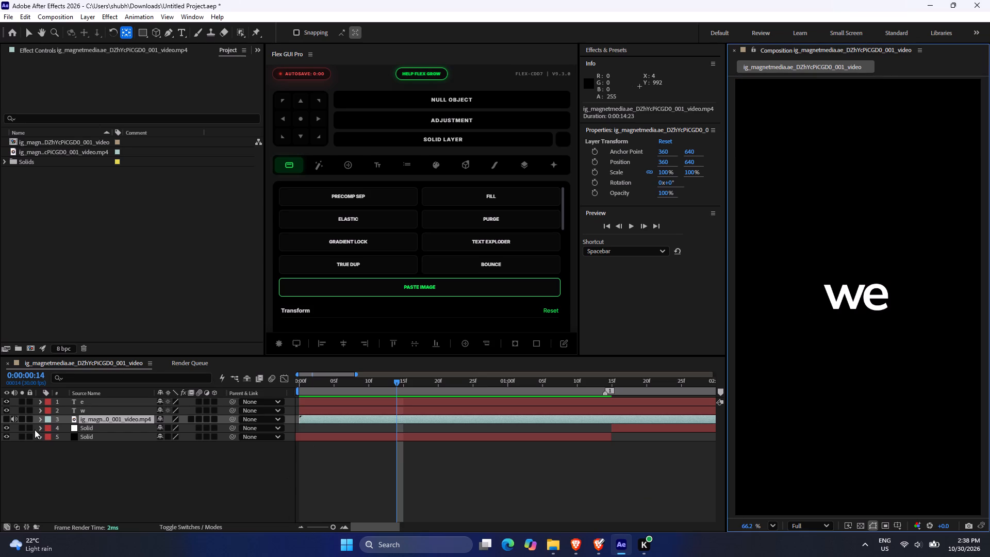
left_click(3, 418)
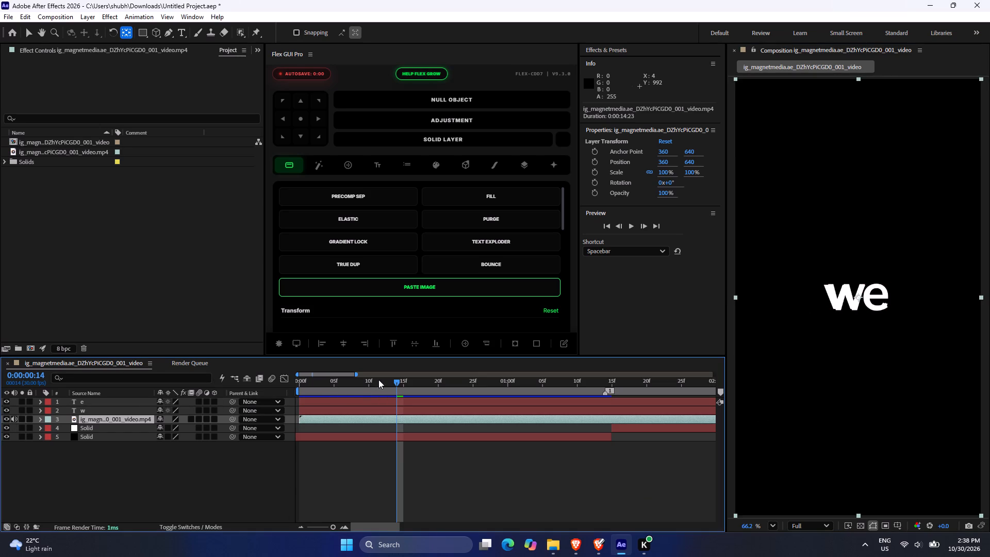
Scrub back through the opening frames to 0:00:00:00 to review how the reference text starts.
left_click_drag(381, 379, 314, 382)
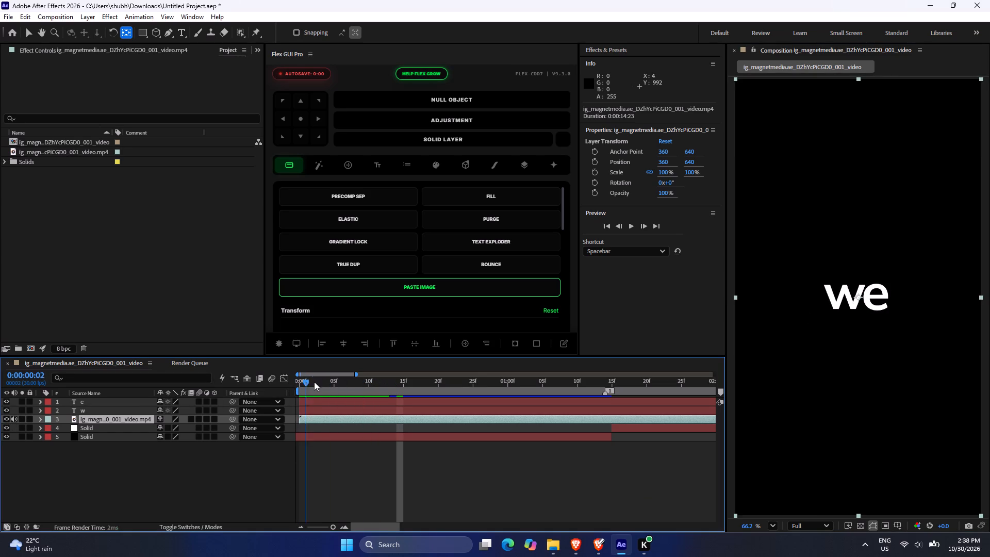
left_click_drag(314, 382, 316, 380)
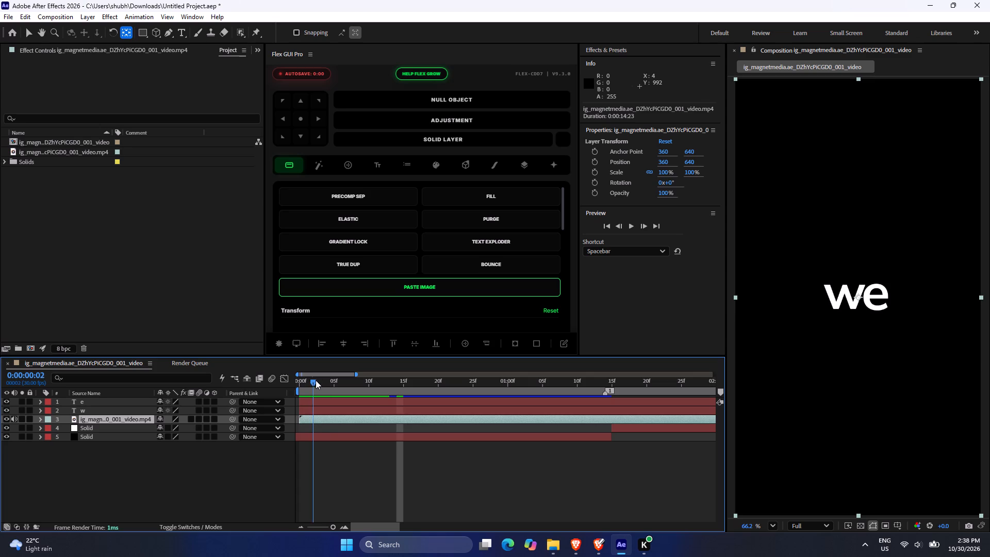
left_click_drag(316, 380, 295, 380)
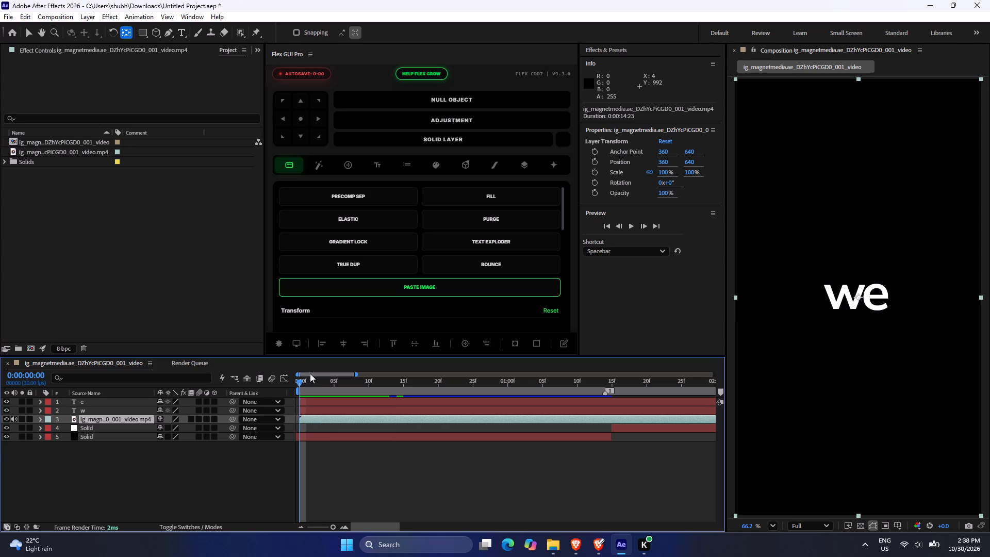
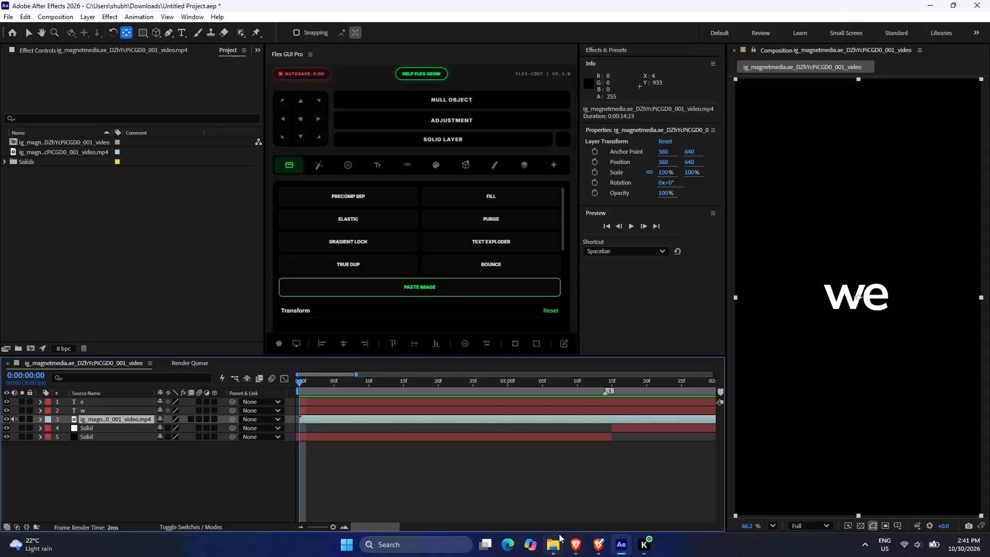
Trim the out points of the "e" and "w" text layers to 0:00:00:27, where the reference video changes to "don't just".
left_click(516, 469)
left_click_drag(329, 525, 326, 527)
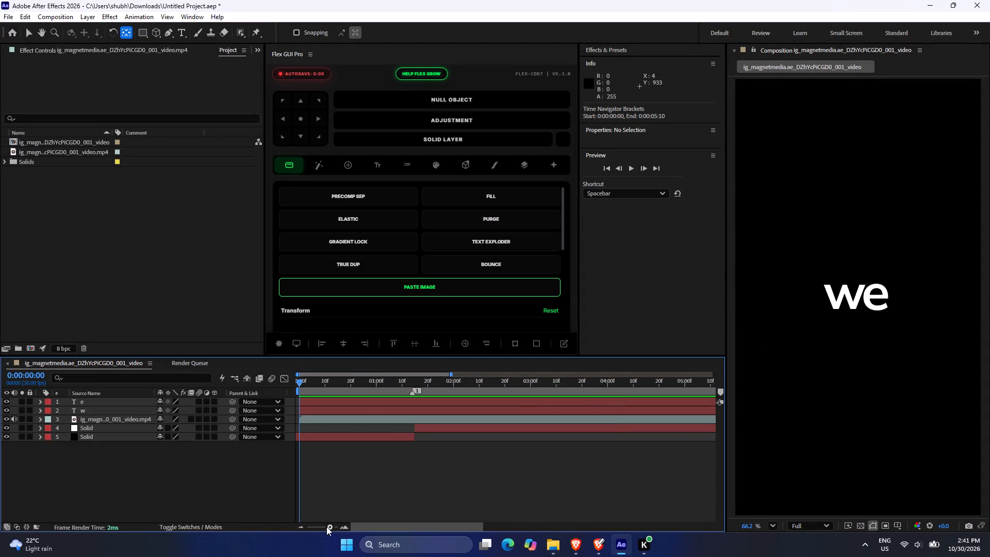
left_click_drag(326, 527, 323, 527)
left_click_drag(376, 380, 384, 383)
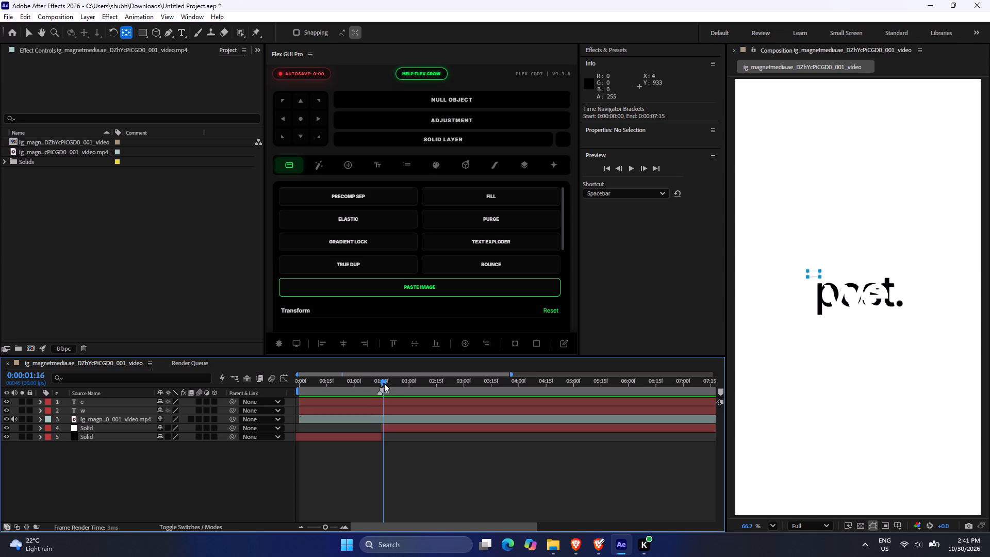
left_click_drag(384, 383, 425, 391)
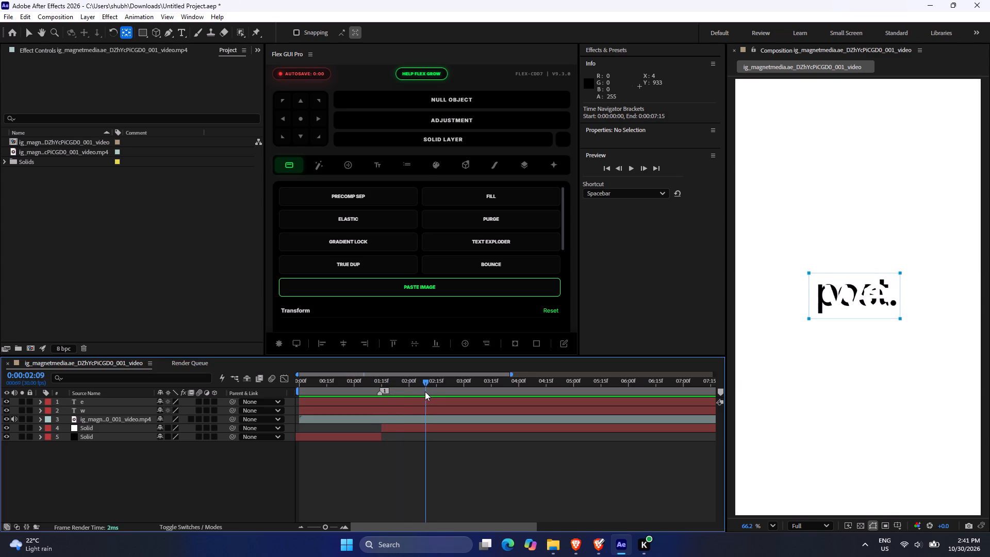
left_click_drag(425, 391, 369, 405)
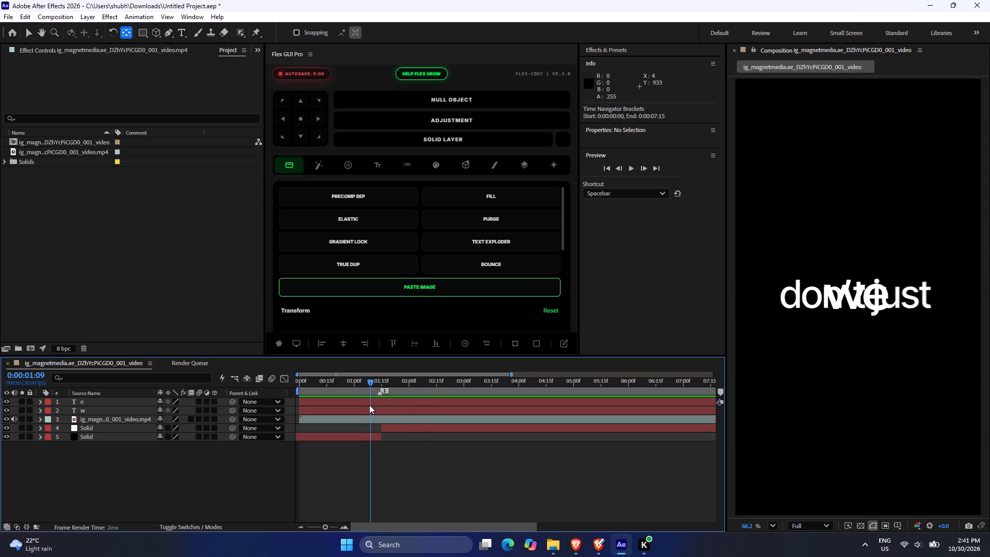
left_click_drag(369, 405, 352, 407)
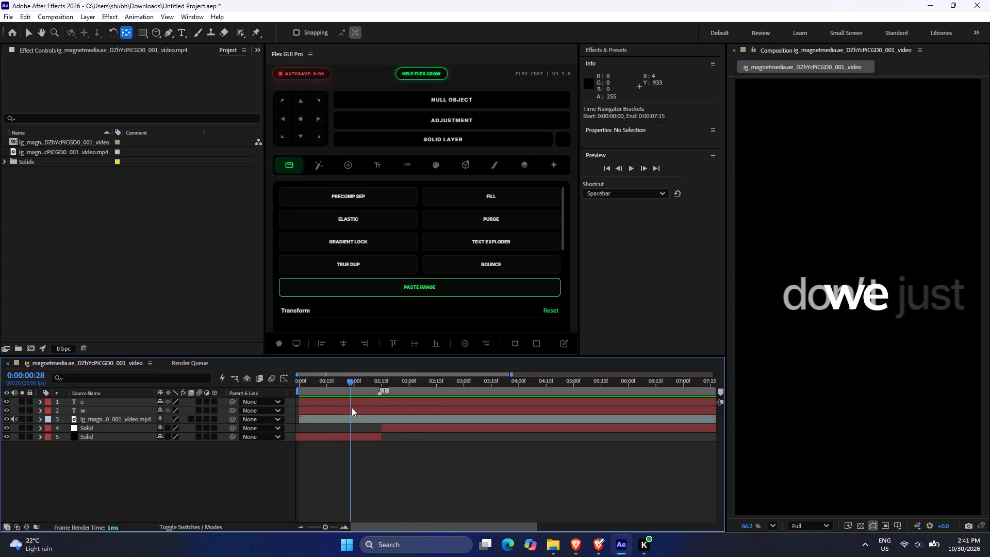
left_click_drag(352, 407, 349, 406)
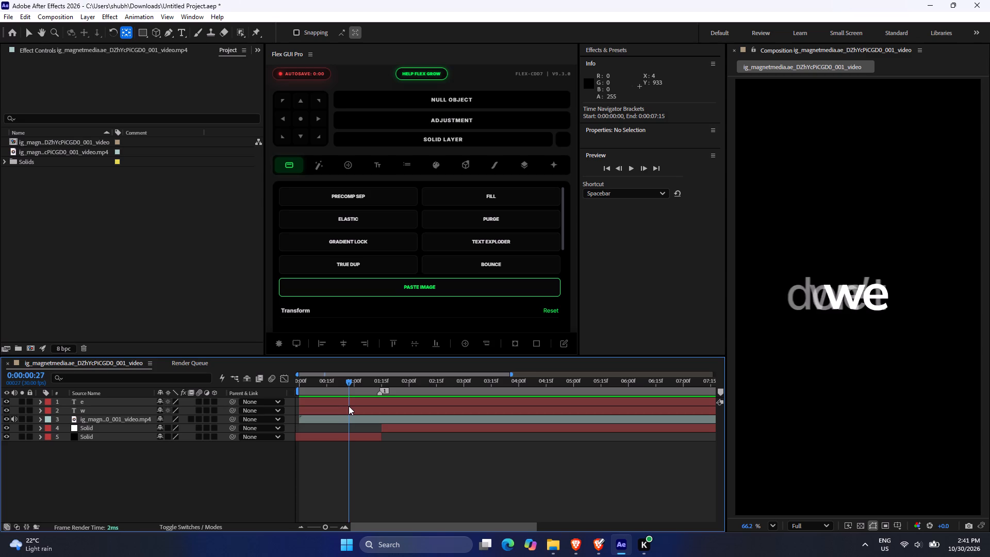
left_click_drag(349, 406, 351, 406)
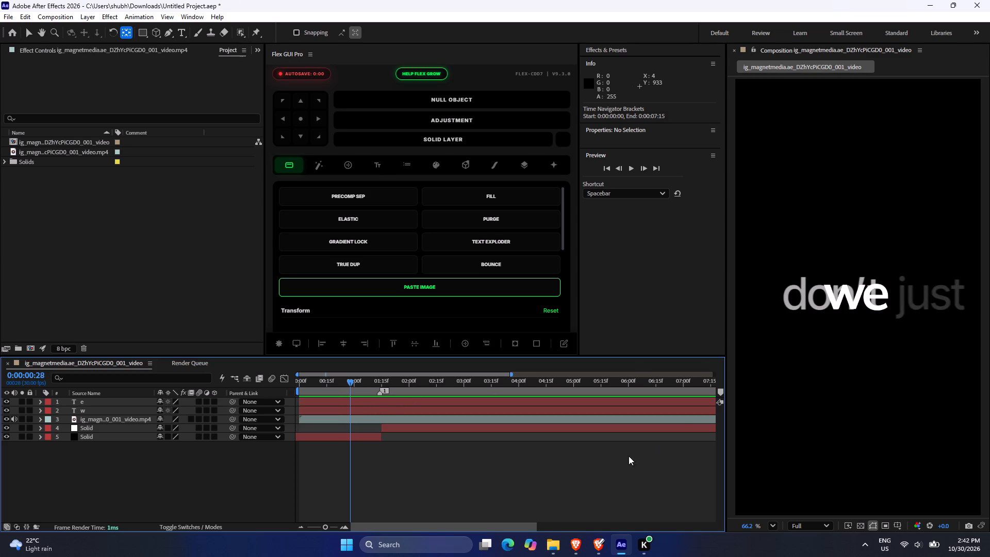
left_click(352, 402)
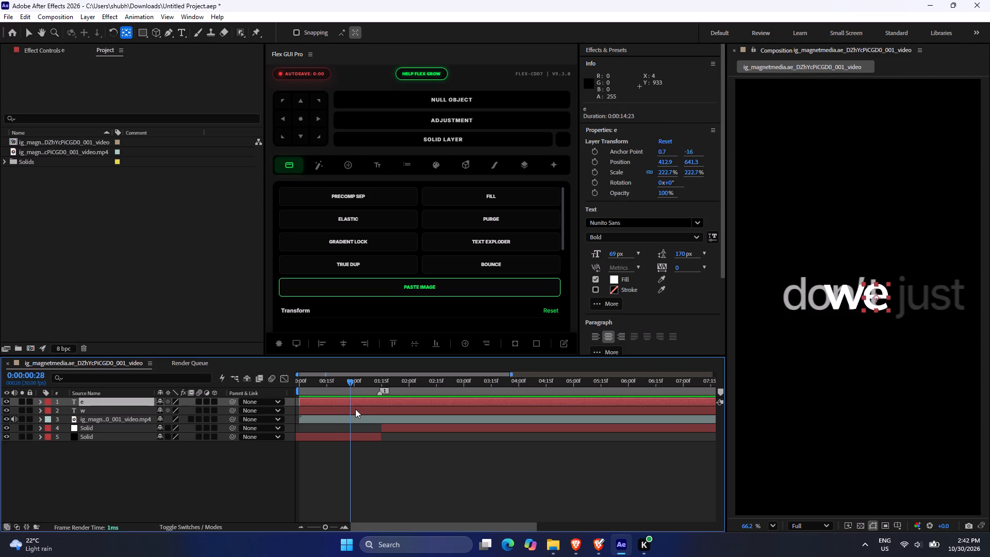
left_click(352, 382)
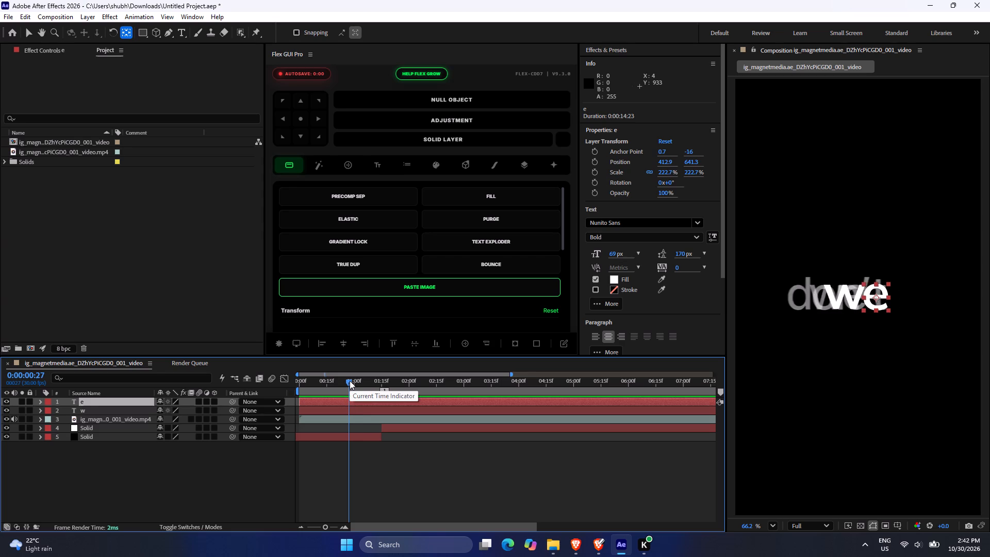
key("alt+bracketright")
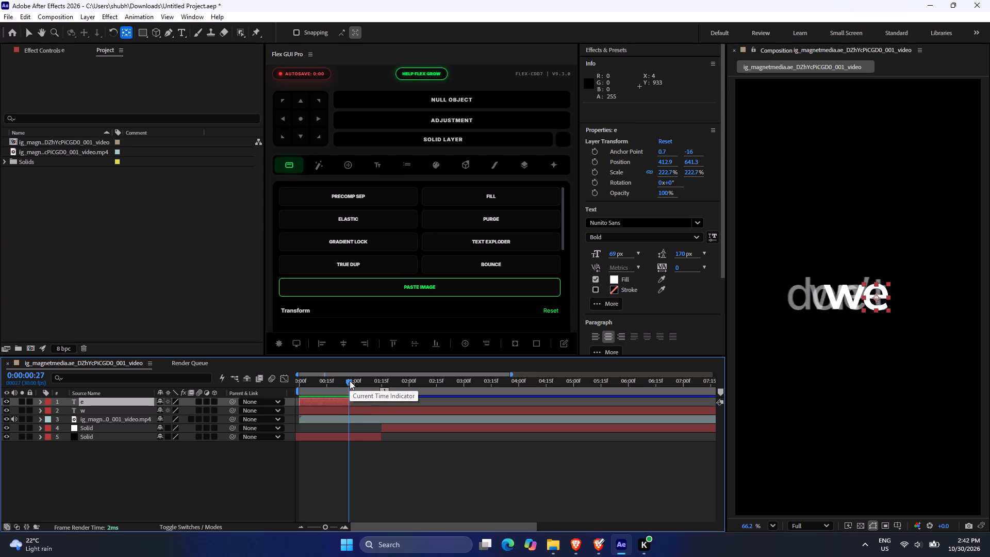
left_click(362, 413, "alt")
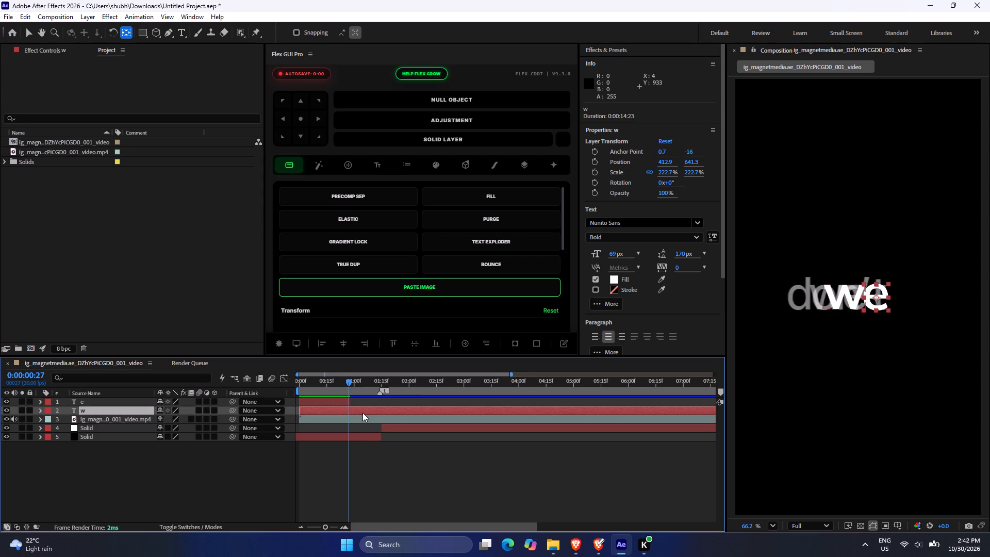
key("alt+bracketright")
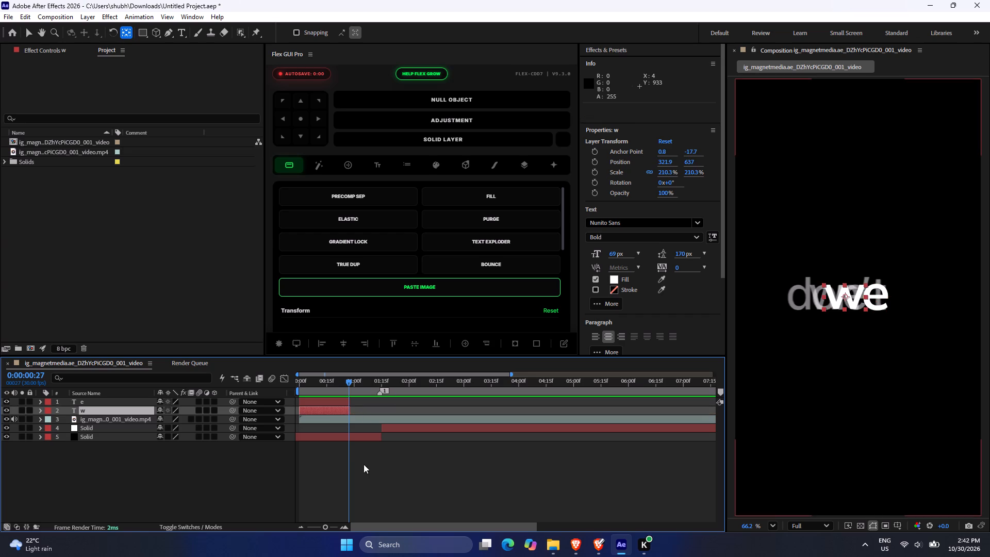
left_click(359, 470)
Scrub the reference video from its opening frames to 0:00:05:16 to study the word changes and background transitions.
left_click_drag(346, 383, 300, 391)
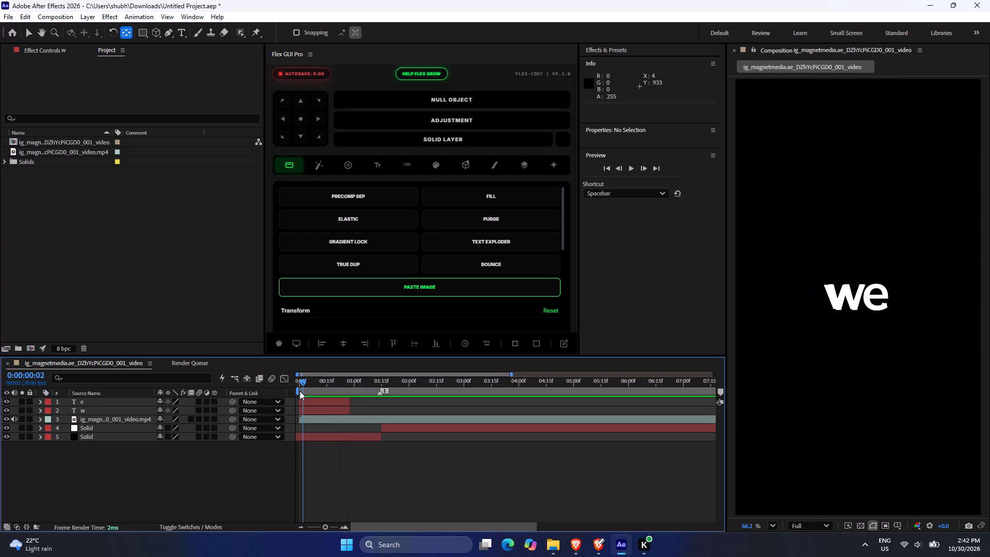
left_click_drag(300, 391, 366, 393)
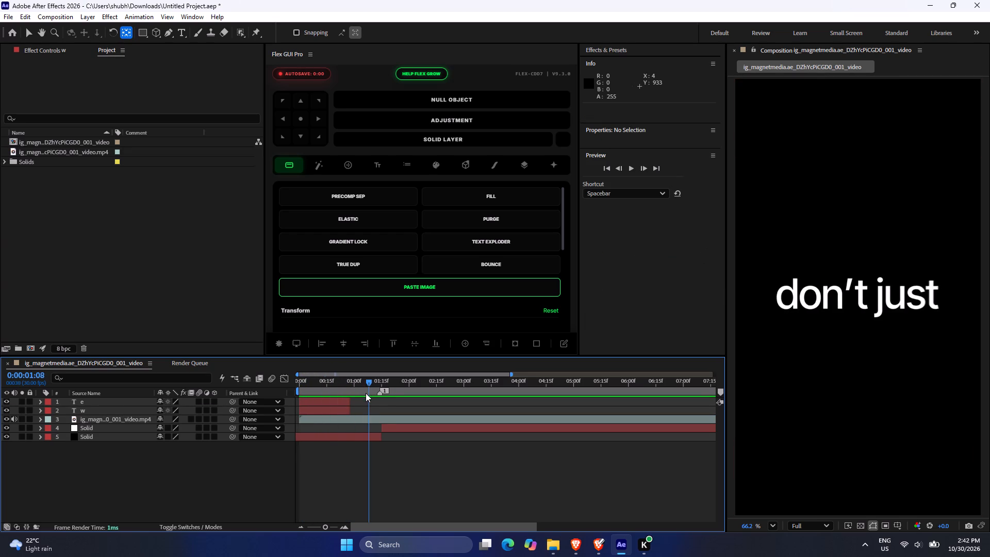
left_click_drag(366, 393, 381, 395)
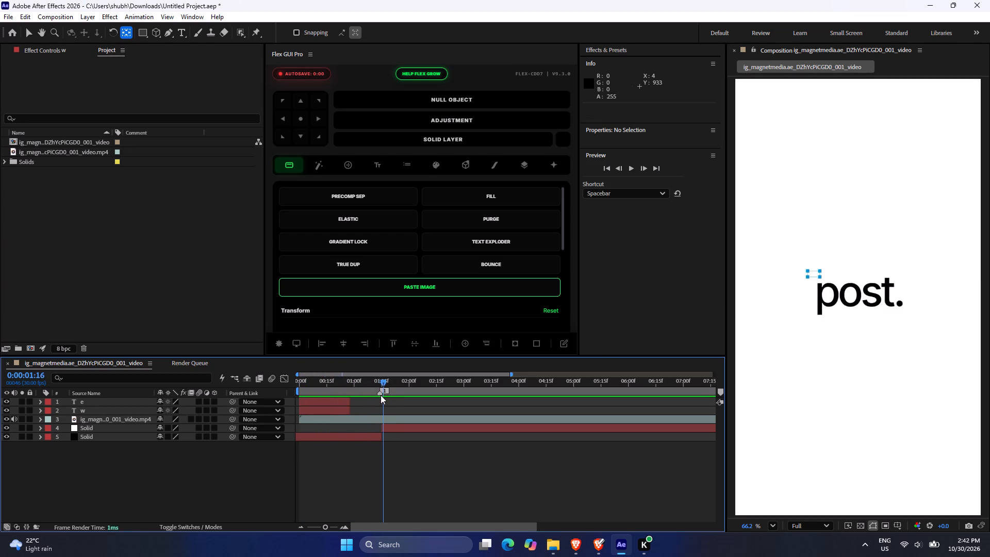
left_click_drag(381, 395, 373, 396)
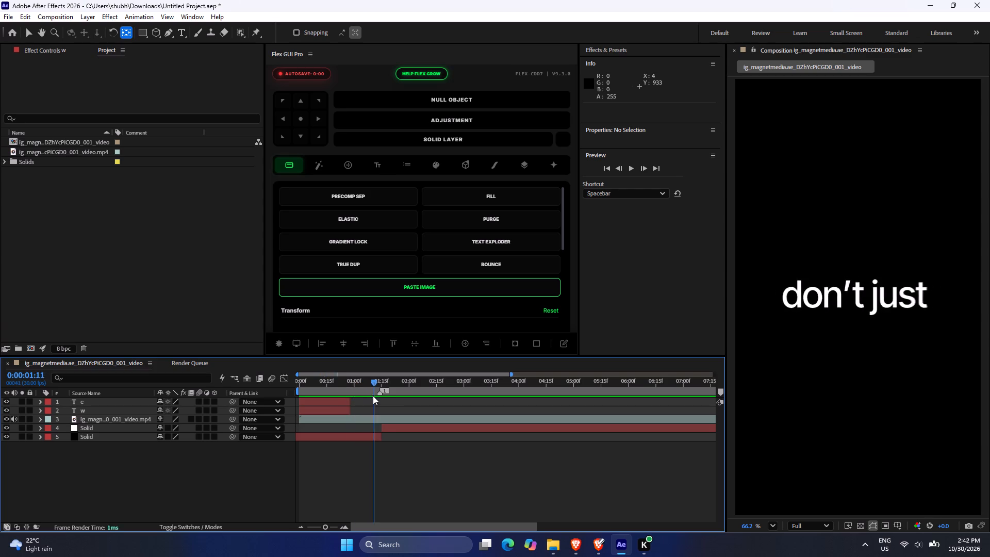
left_click_drag(373, 396, 428, 401)
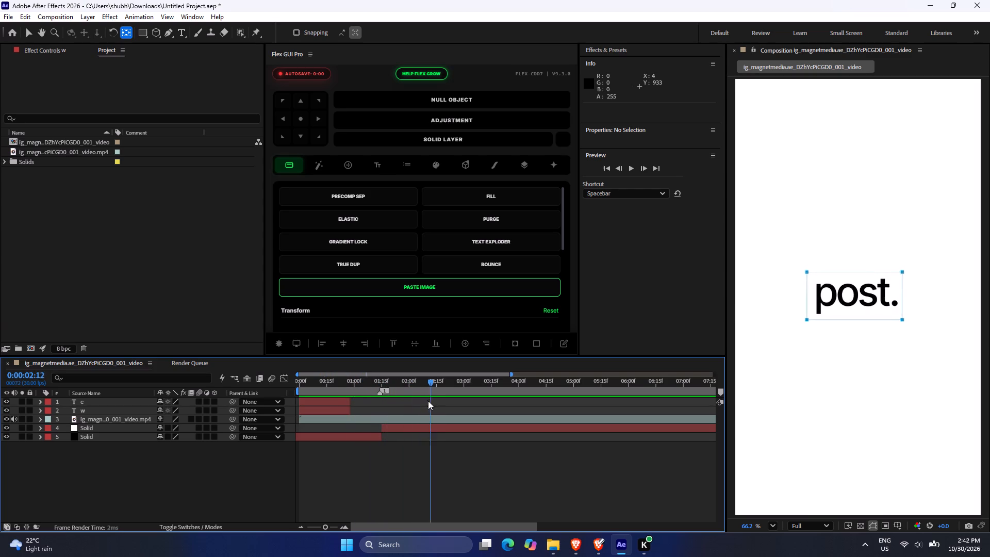
left_click_drag(428, 401, 450, 408)
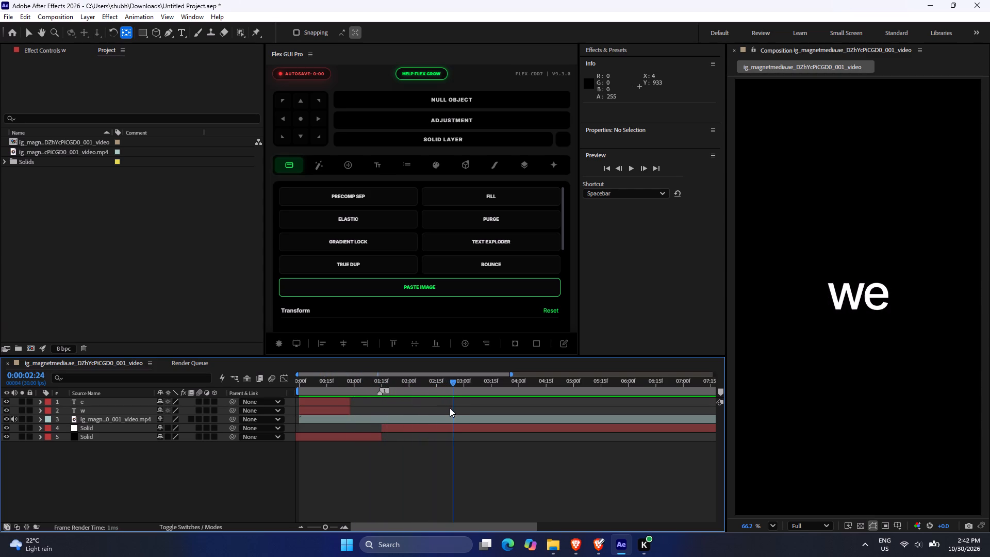
left_click_drag(450, 408, 489, 416)
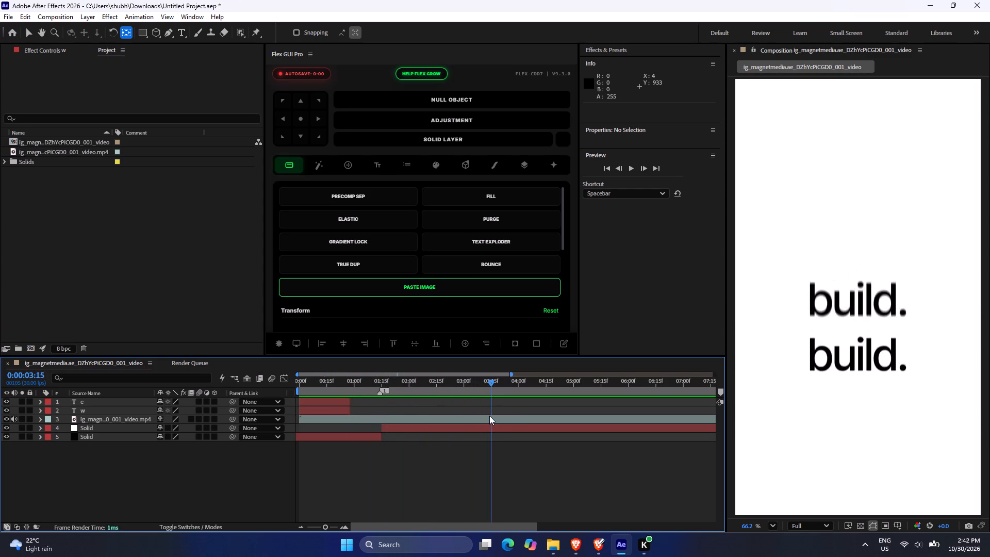
left_click_drag(489, 416, 554, 414)
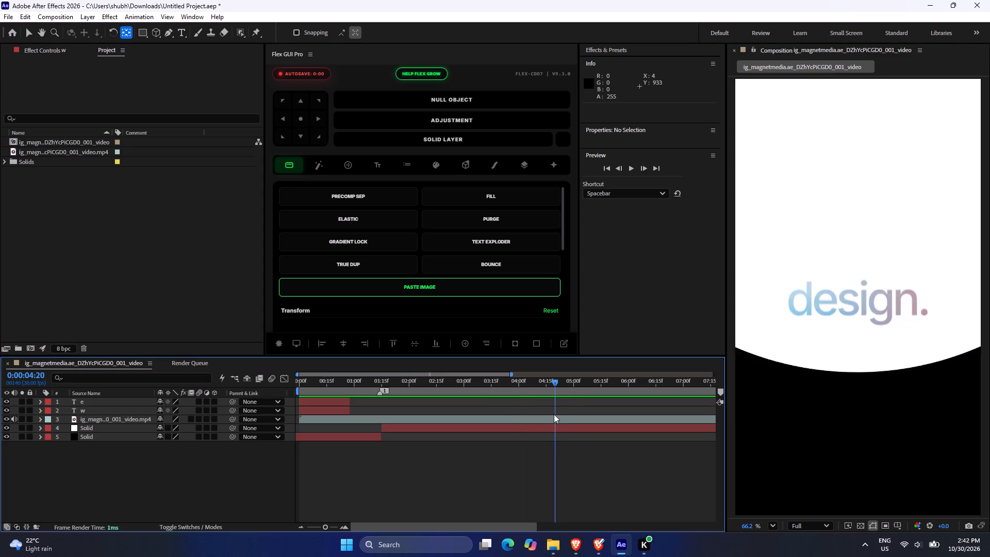
left_click_drag(554, 414, 567, 405)
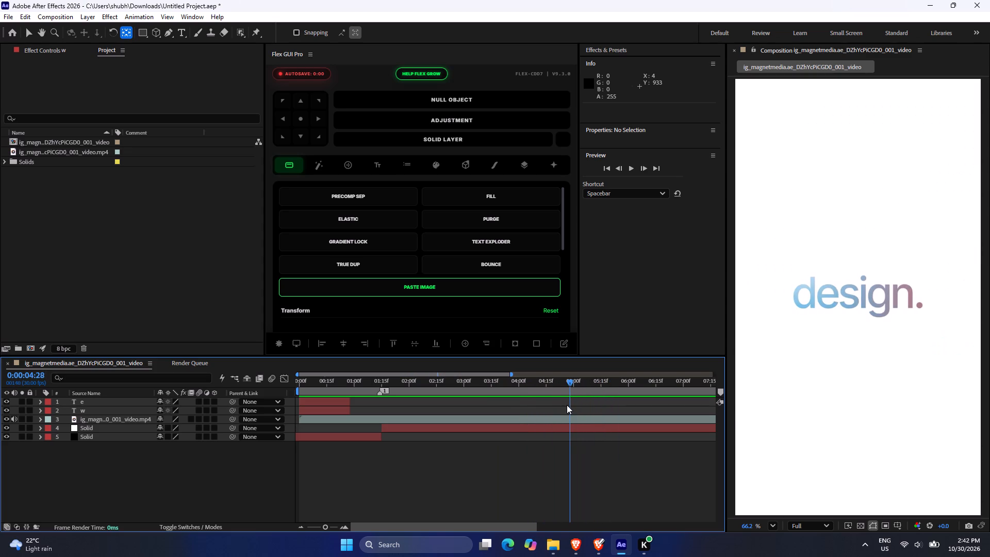
left_click_drag(567, 405, 584, 407)
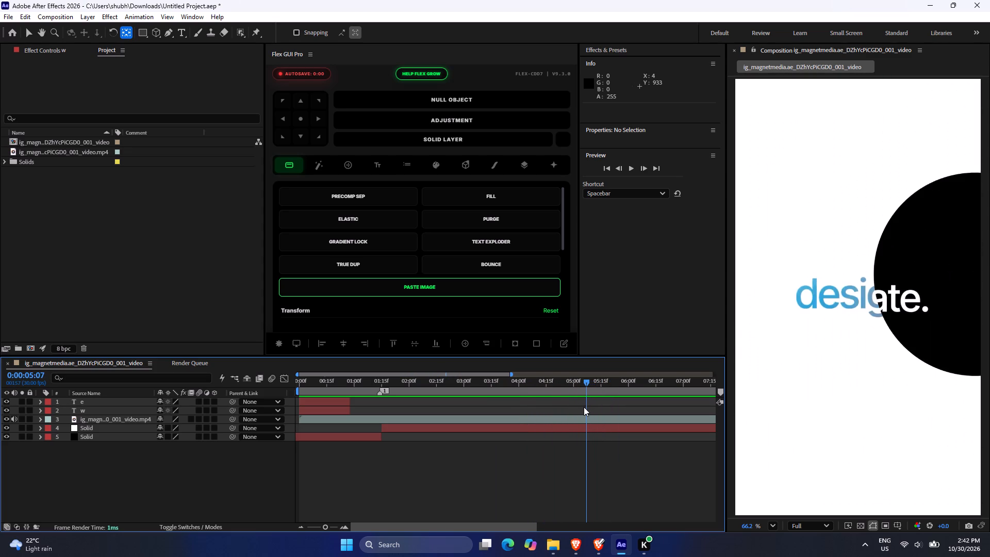
left_click_drag(584, 407, 574, 406)
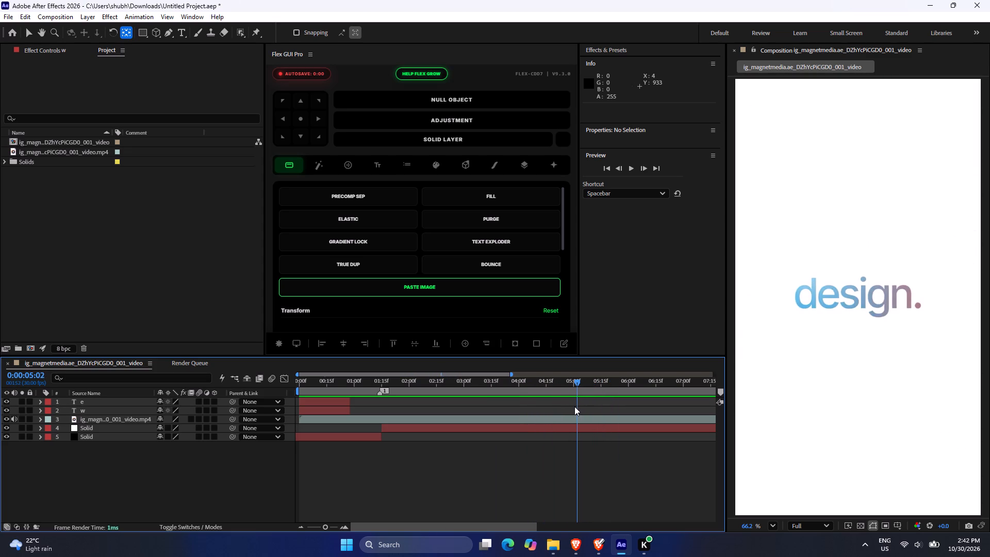
left_click_drag(574, 406, 598, 414)
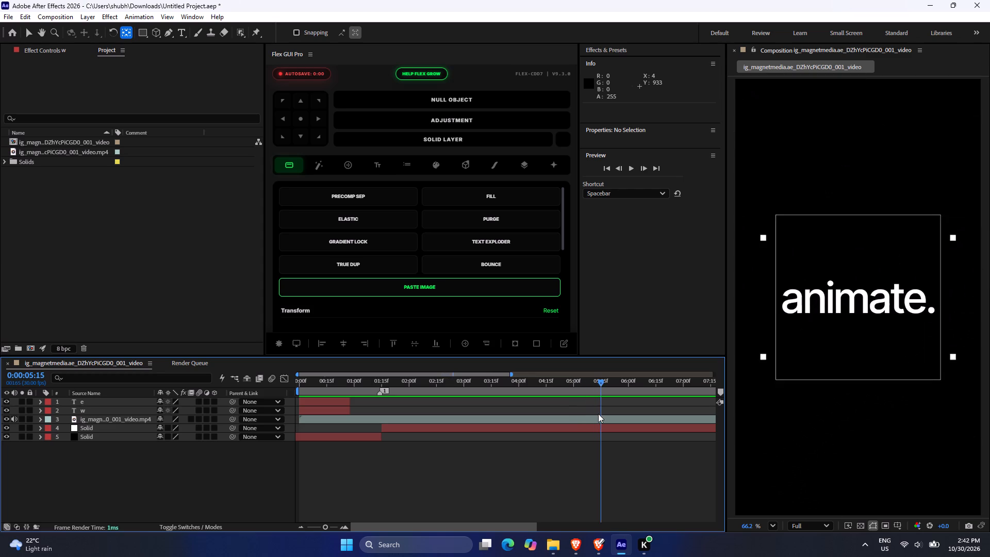
left_click_drag(598, 414, 600, 414)
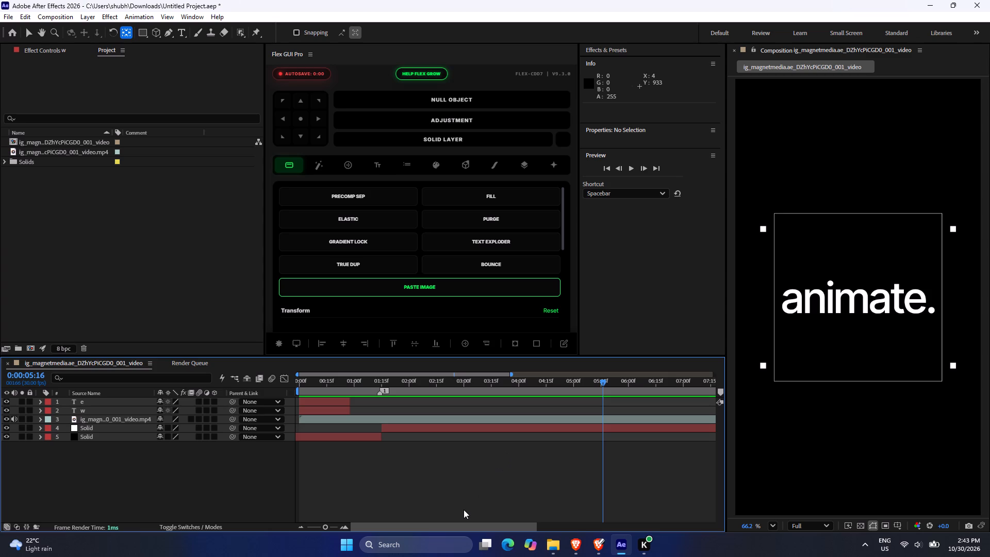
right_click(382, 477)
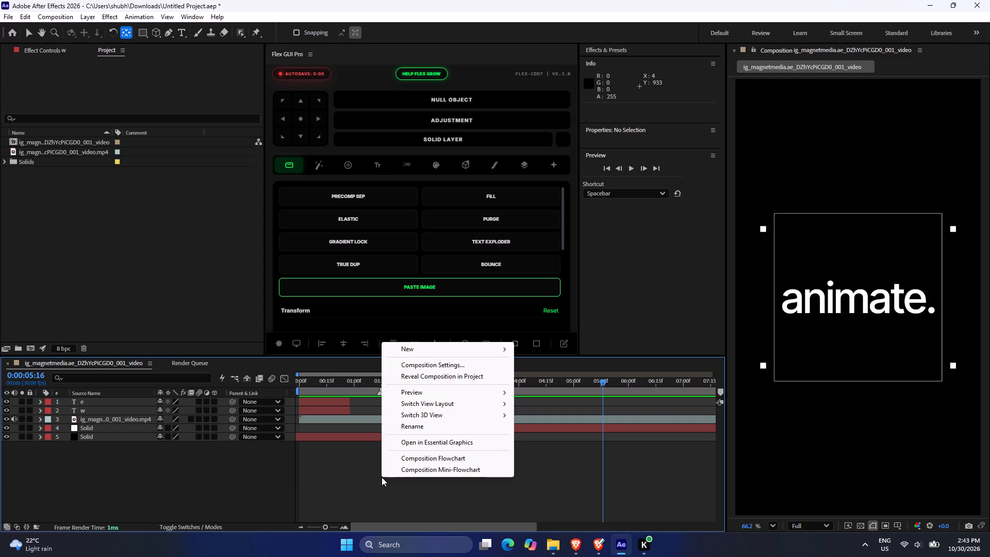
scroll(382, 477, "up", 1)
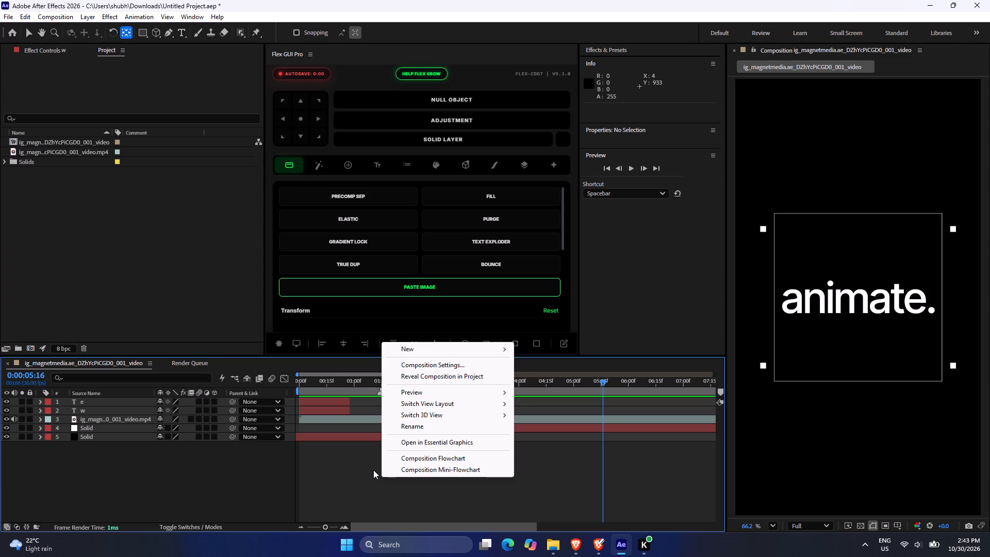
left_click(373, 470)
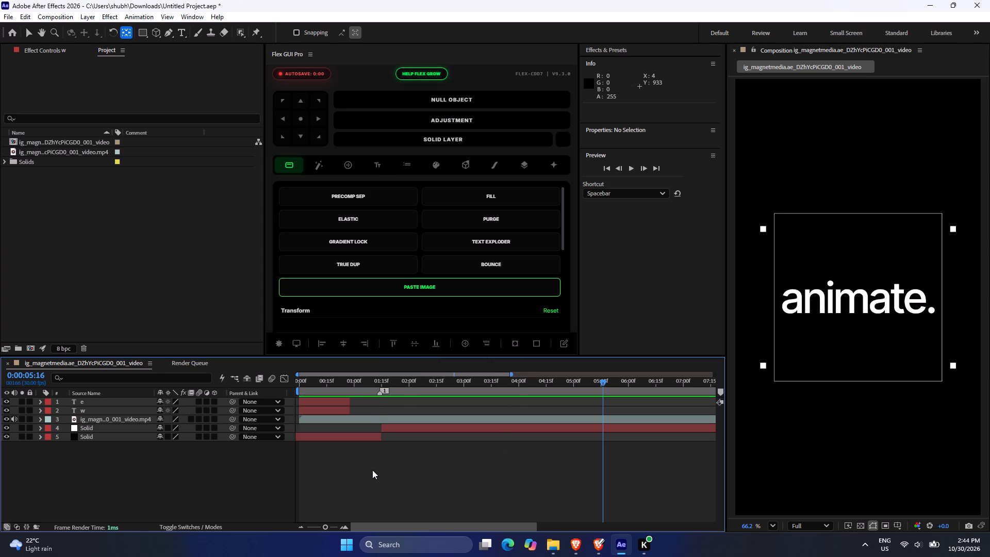
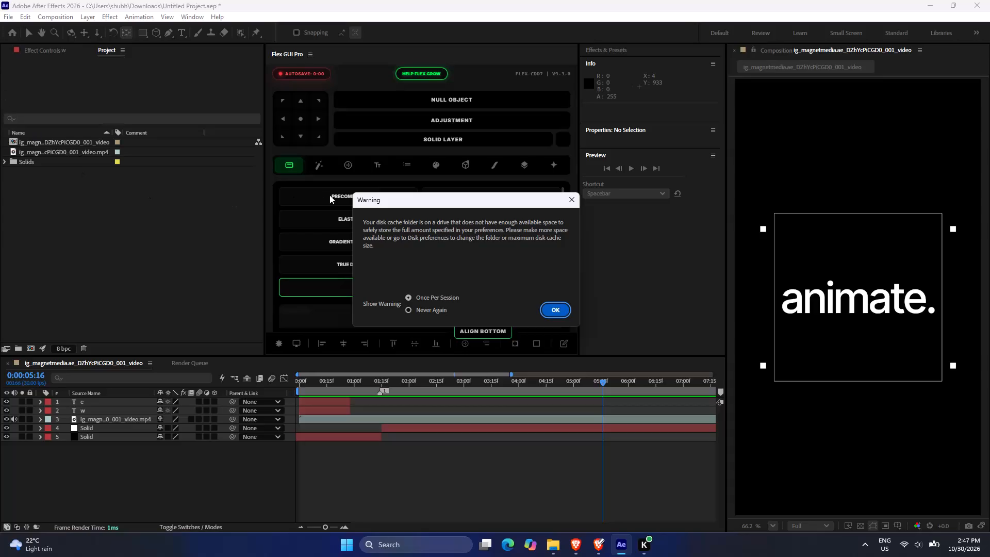
Dismiss the disk cache warning and hide the "e" and "w" text layers at 0:00:00:05 to expose the reference video.
left_click(554, 311)
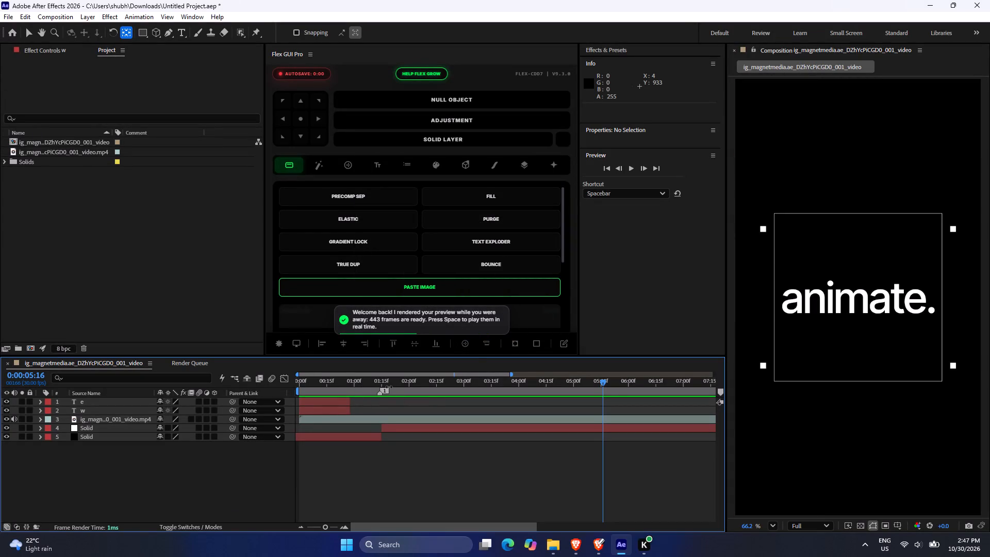
left_click_drag(374, 383, 307, 391)
left_click(8, 410)
left_click(6, 399)
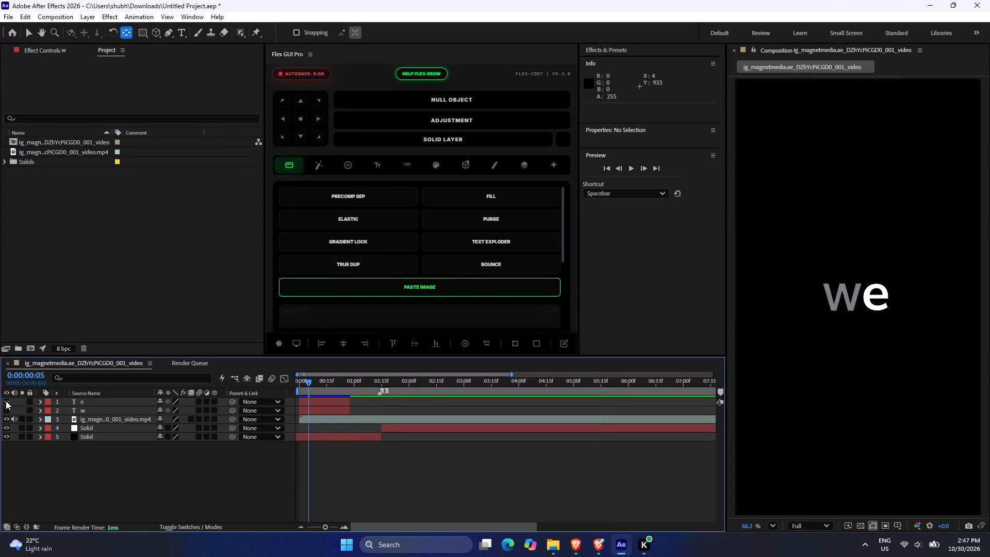
Scrub the reference video from 0:00:00:05 to 0:00:06:24 to study its word changes, text animations and background transitions.
left_click_drag(313, 379, 310, 384)
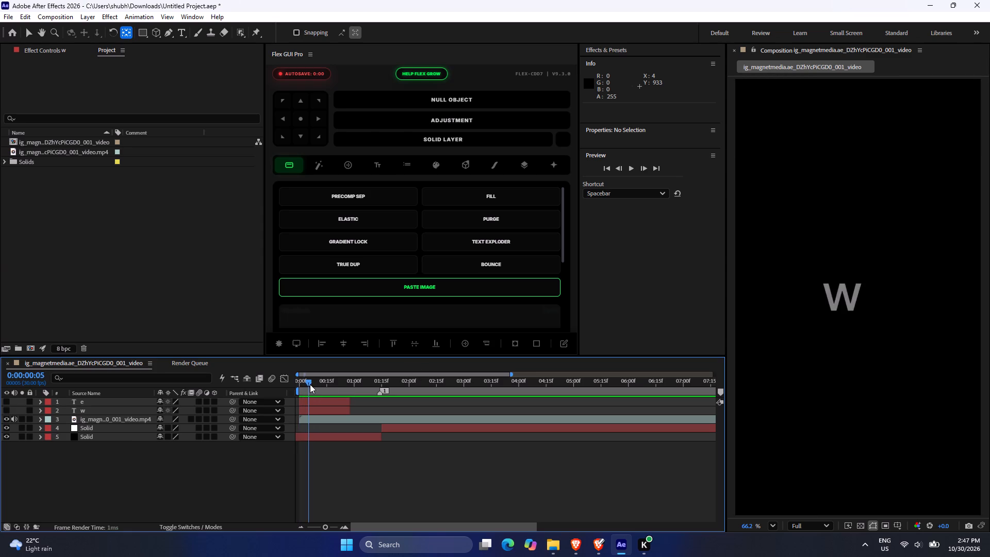
left_click_drag(310, 384, 371, 397)
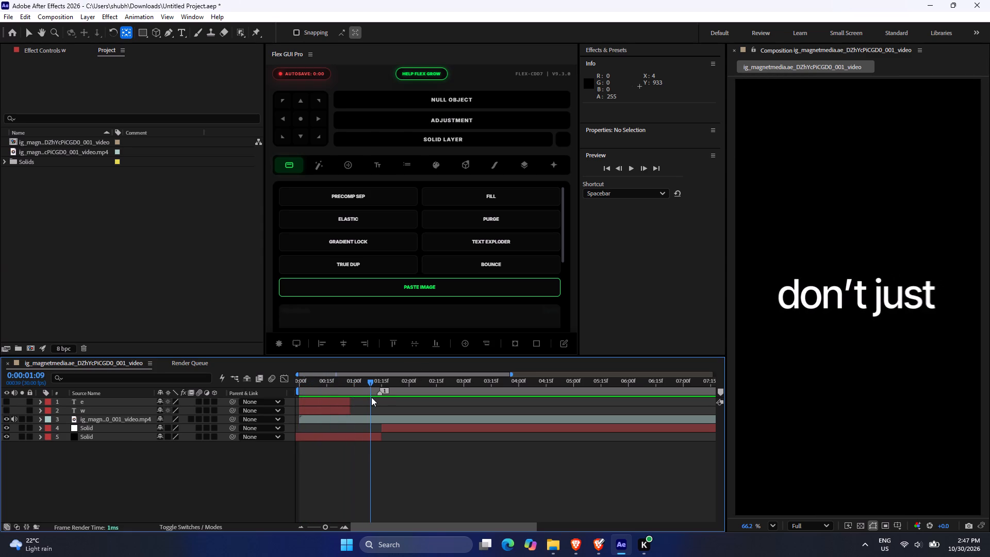
left_click_drag(371, 397, 412, 405)
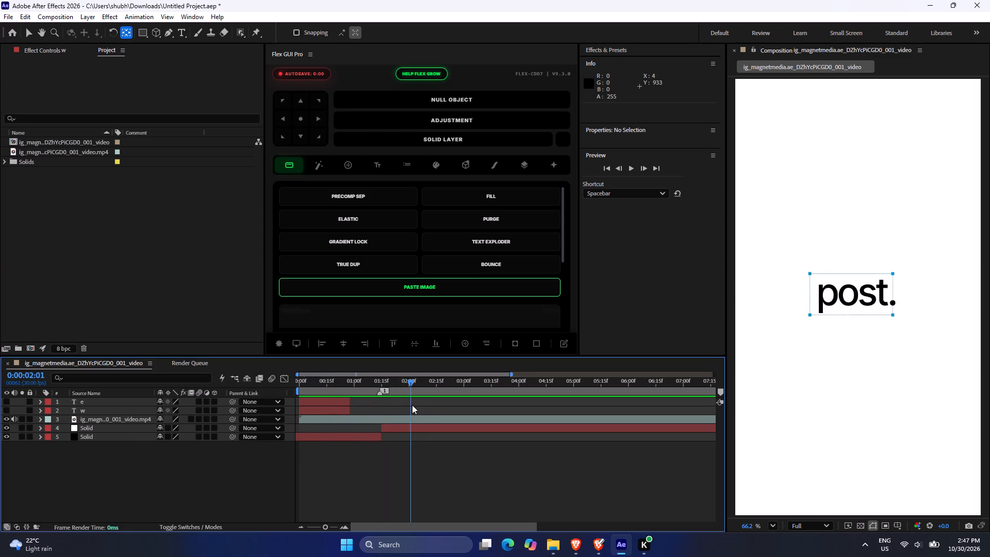
left_click_drag(412, 405, 471, 419)
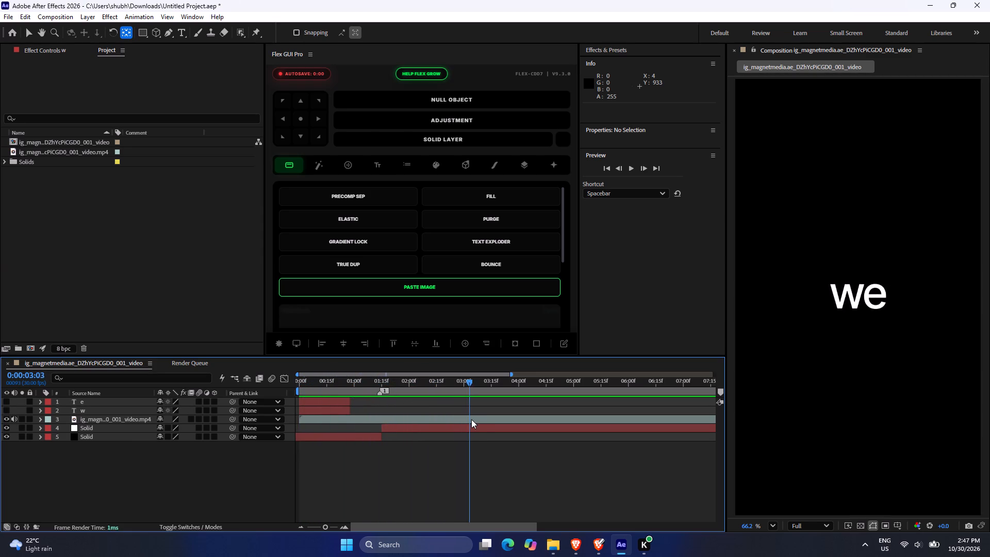
left_click_drag(471, 419, 516, 427)
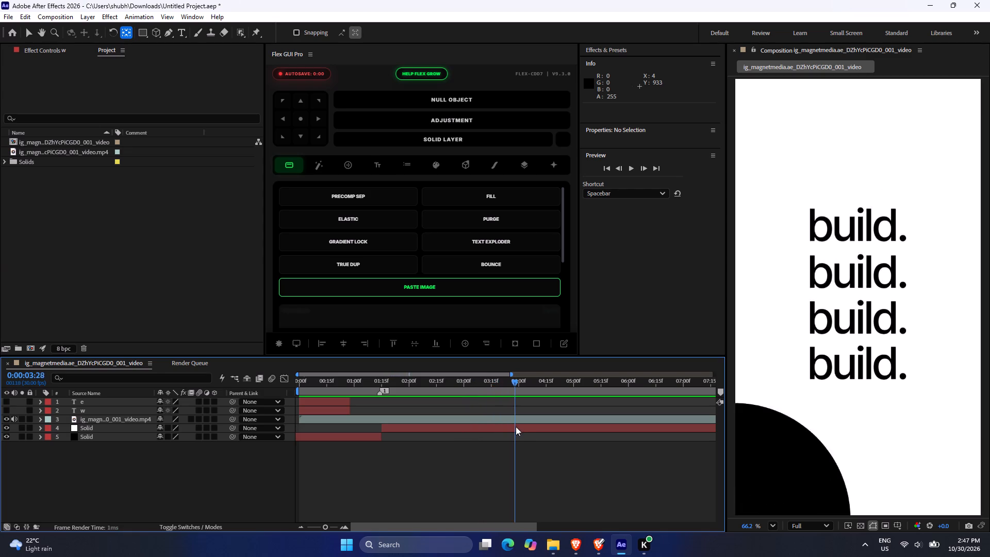
left_click_drag(516, 427, 549, 434)
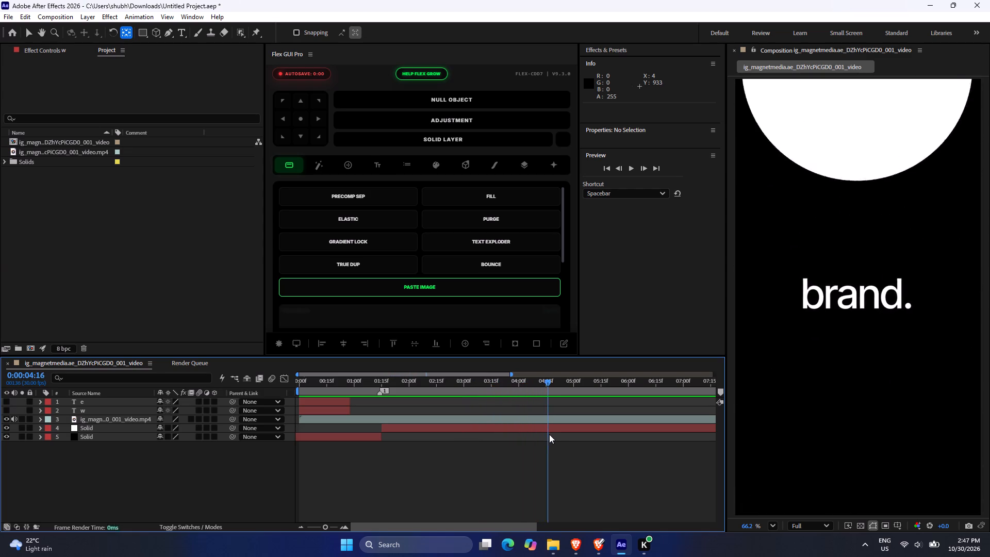
left_click_drag(549, 434, 590, 436)
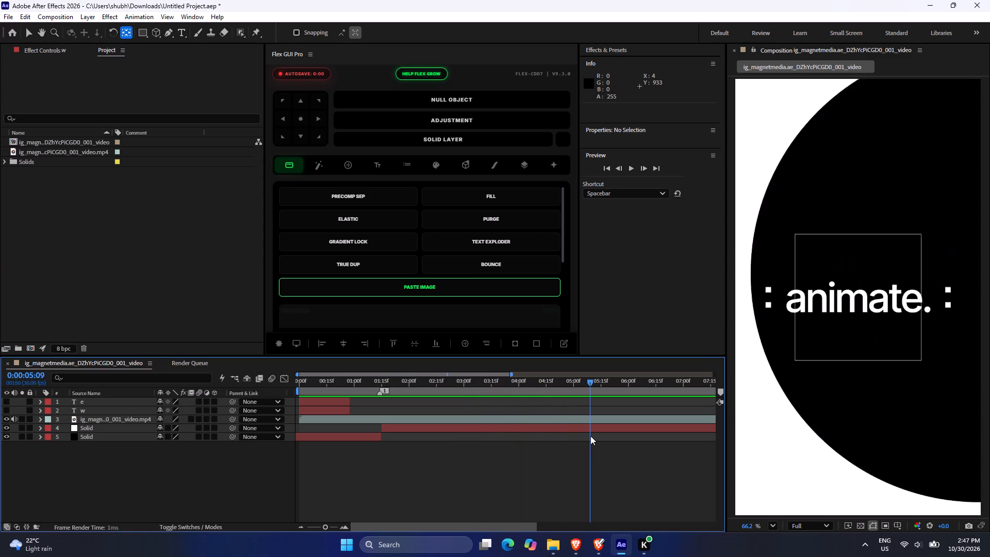
left_click_drag(590, 436, 648, 445)
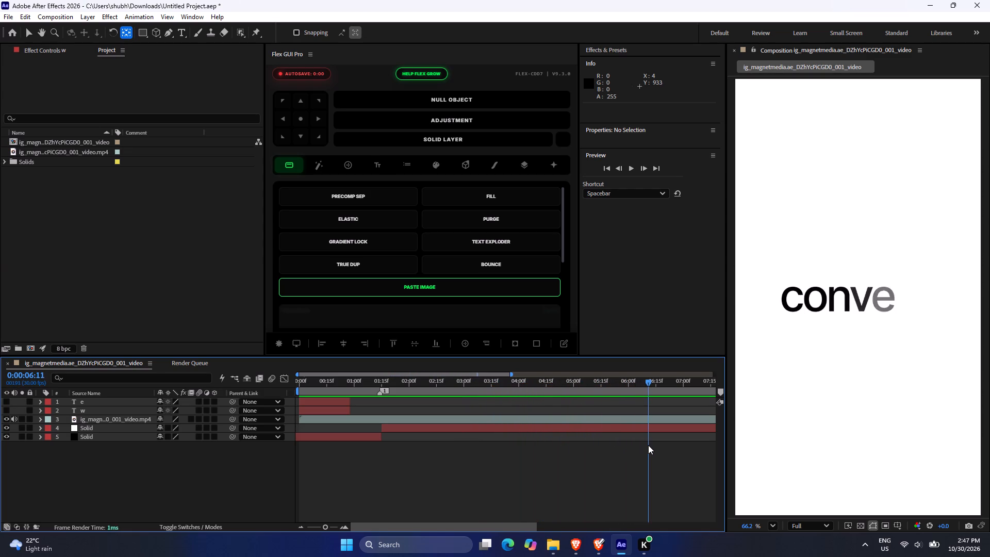
left_click_drag(648, 445, 673, 446)
Scrub the reference video from 0:00:06:24 to 0:00:10:12 and back to 0:00:09:29 to study the remaining words and their transitions.
scroll(658, 446, "down", 4)
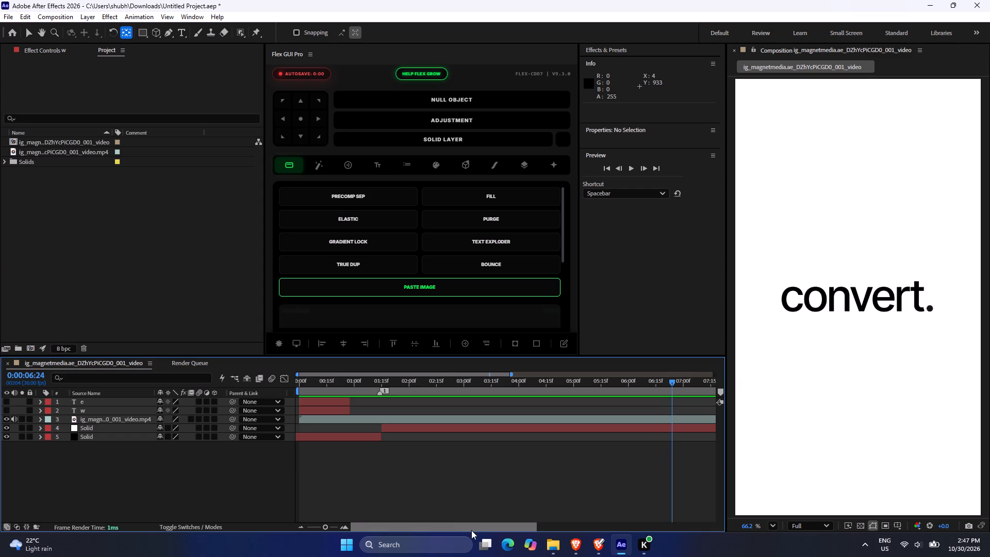
left_click_drag(470, 529, 596, 511)
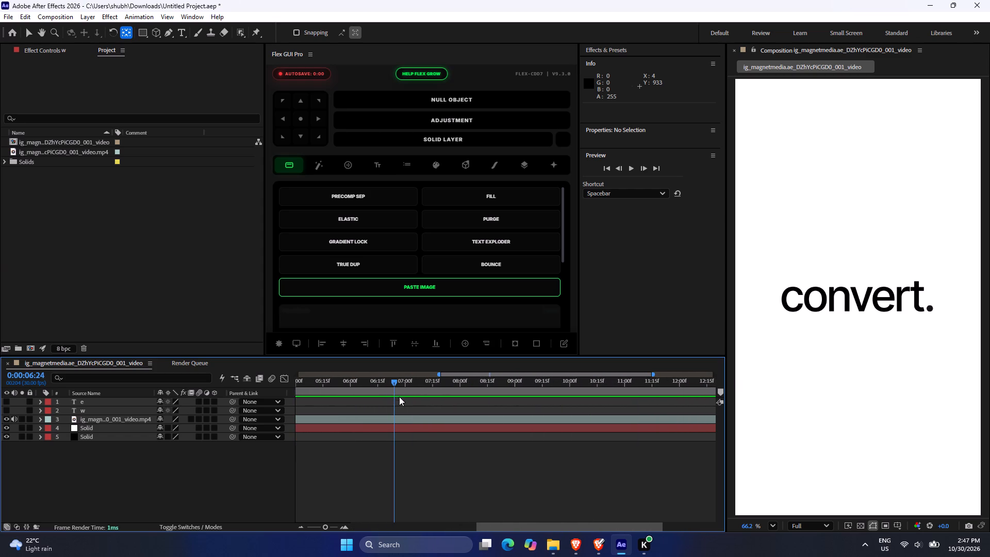
left_click_drag(394, 385, 431, 399)
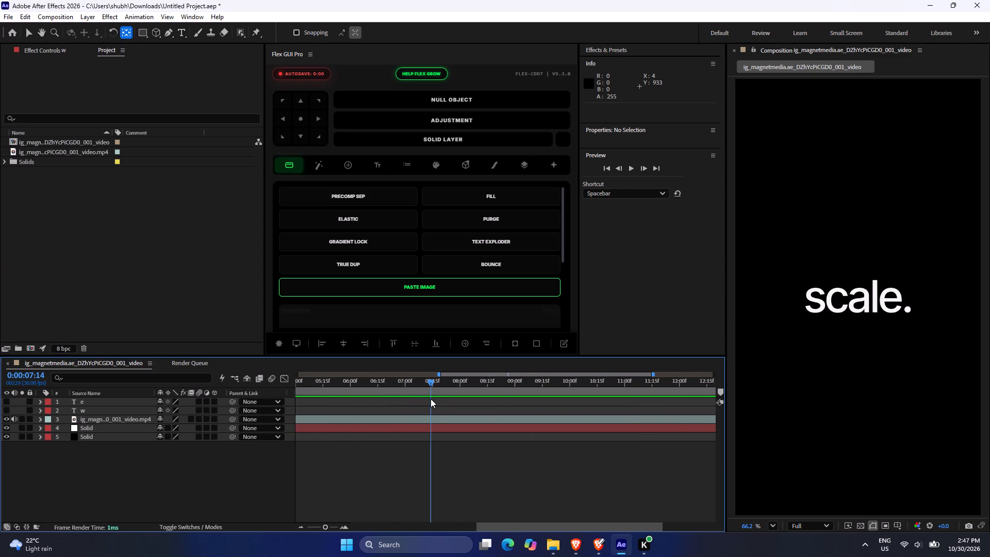
left_click_drag(431, 399, 464, 405)
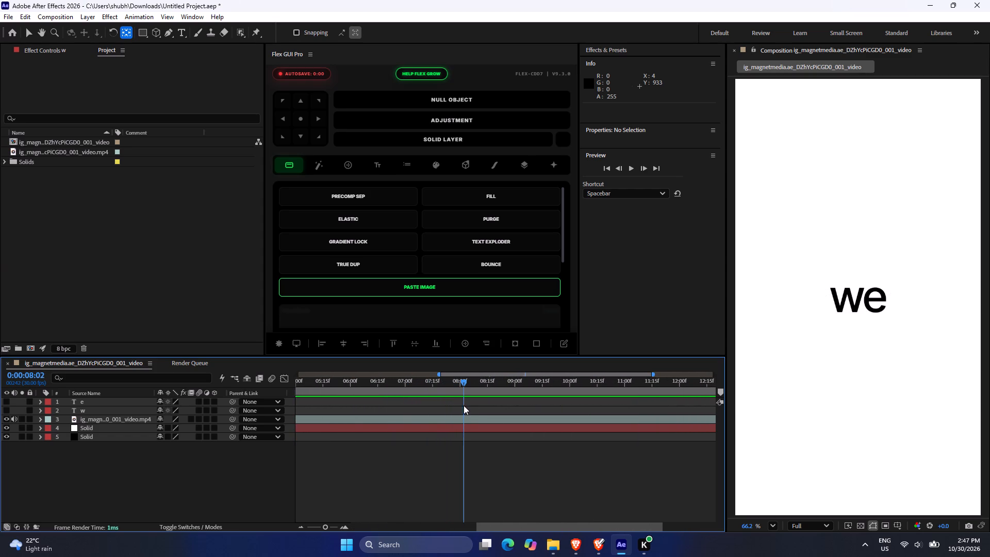
left_click_drag(464, 405, 496, 411)
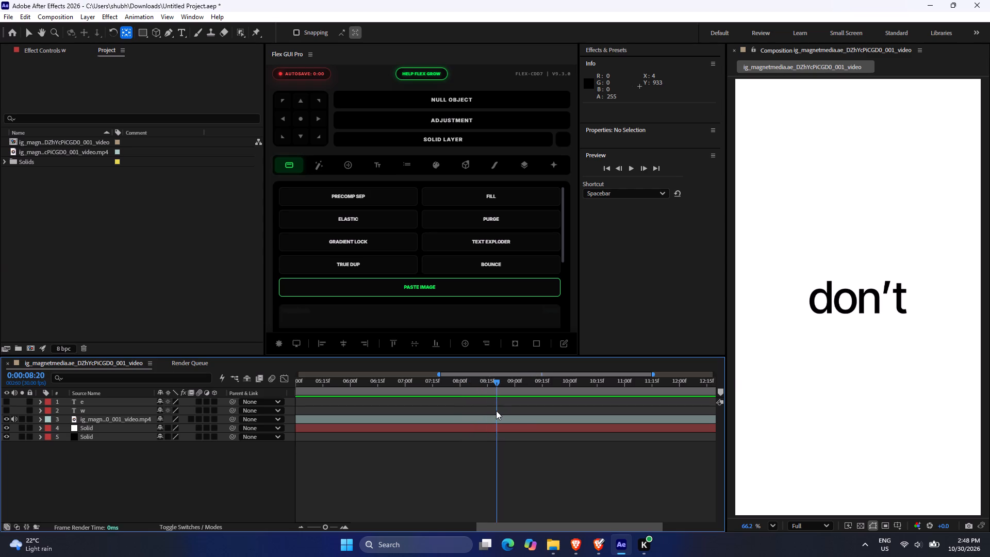
left_click_drag(496, 411, 521, 416)
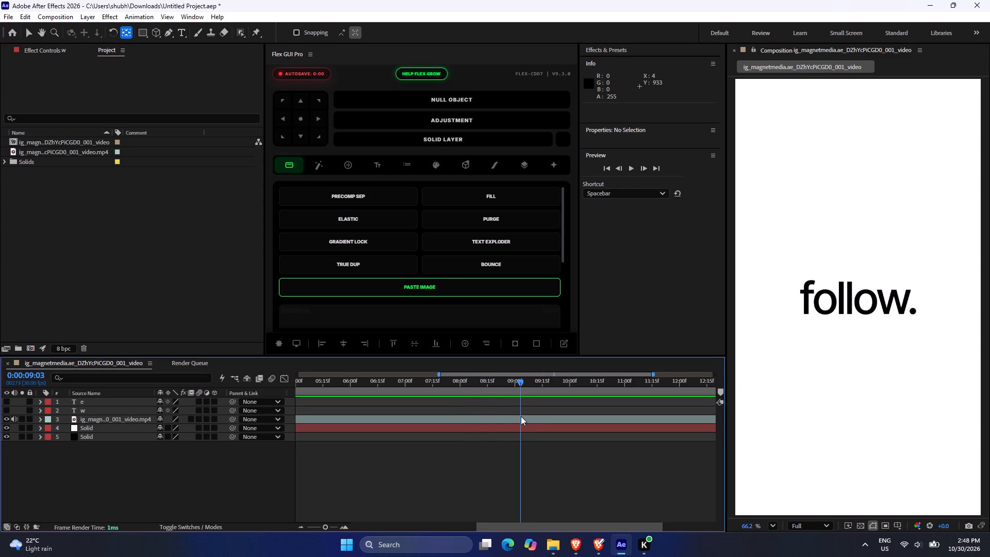
left_click_drag(521, 416, 555, 426)
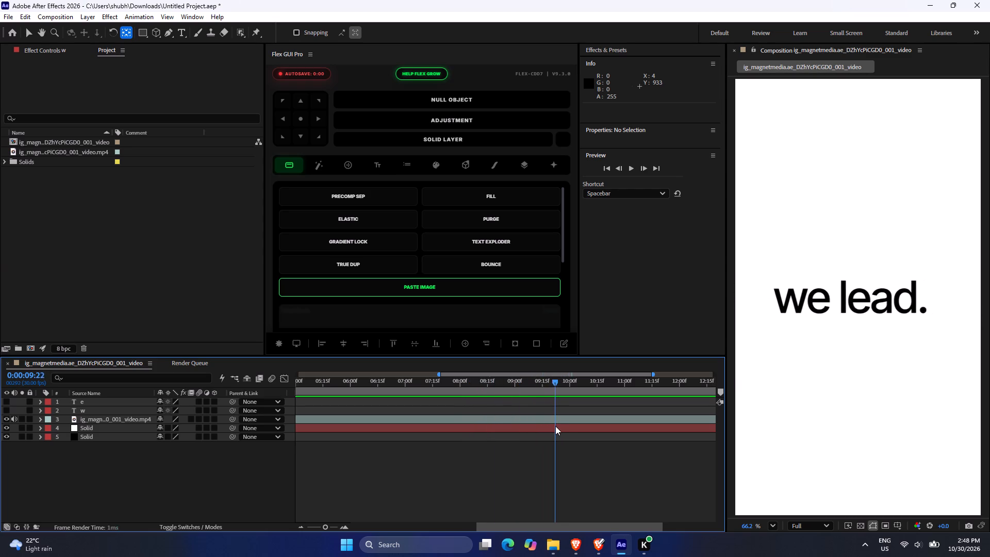
left_click_drag(555, 426, 591, 435)
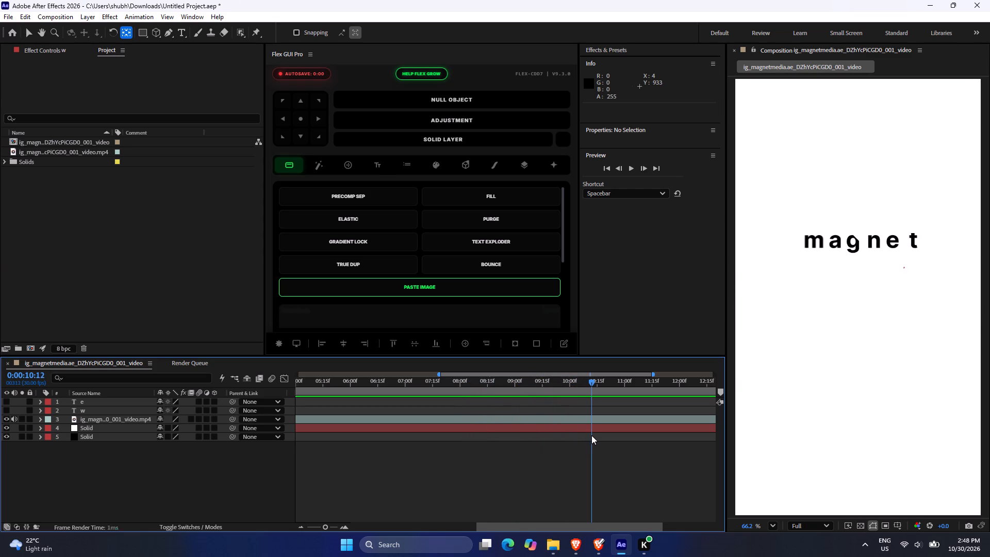
left_click_drag(591, 435, 570, 430)
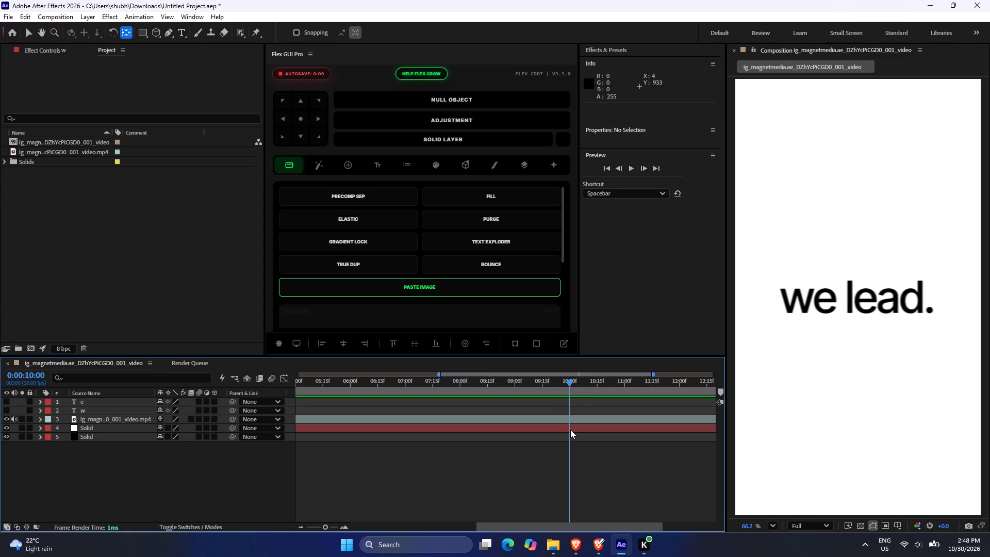
left_click_drag(570, 430, 569, 428)
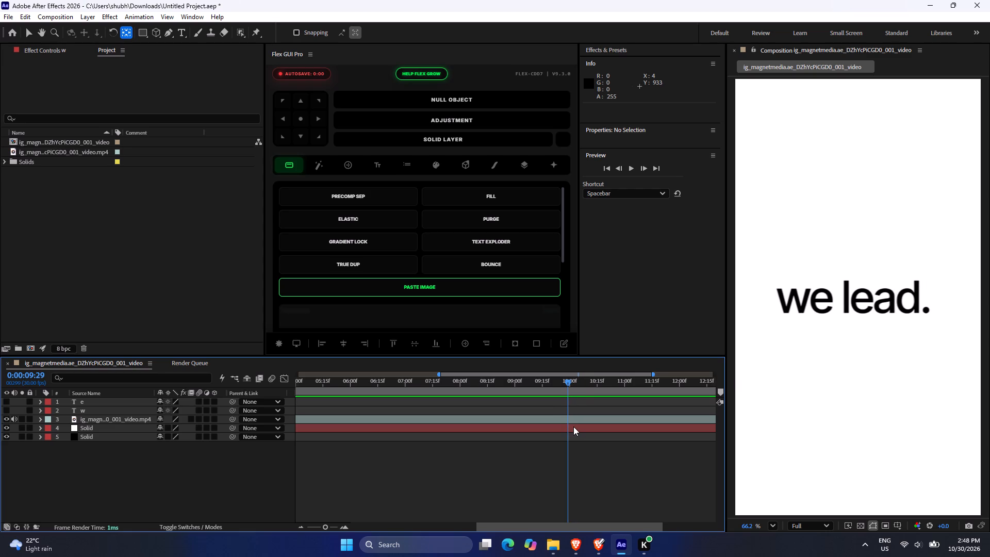